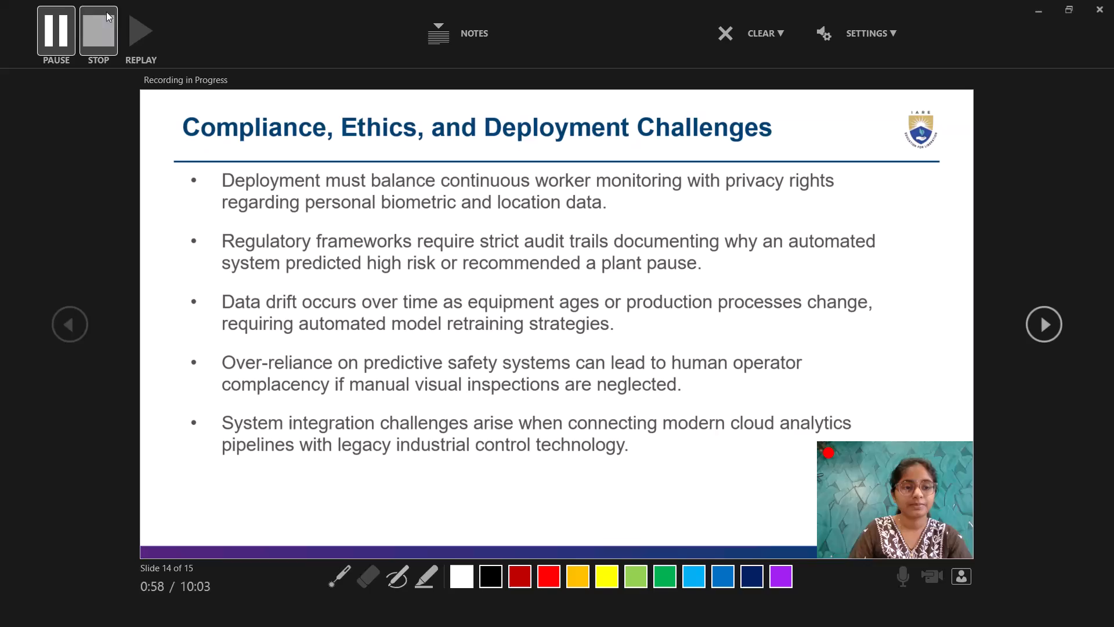
# Stop the narration recording on slide 14, Compliance, Ethics, and Deployment Challenges, and close the recording window.
pyautogui.click(92, 18)
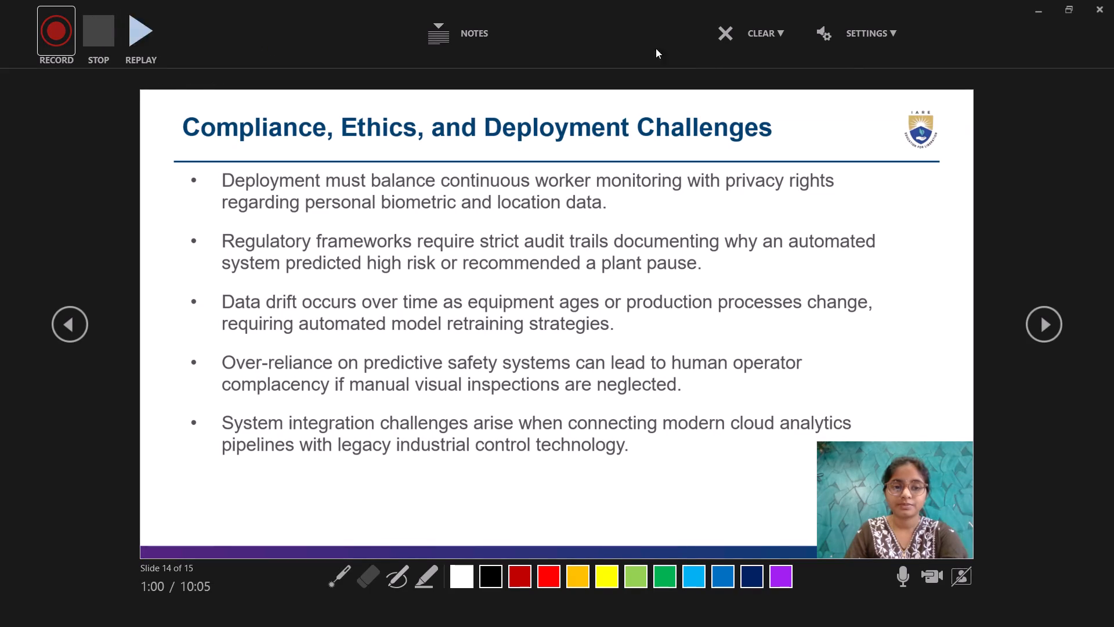
pyautogui.click(1105, 9)
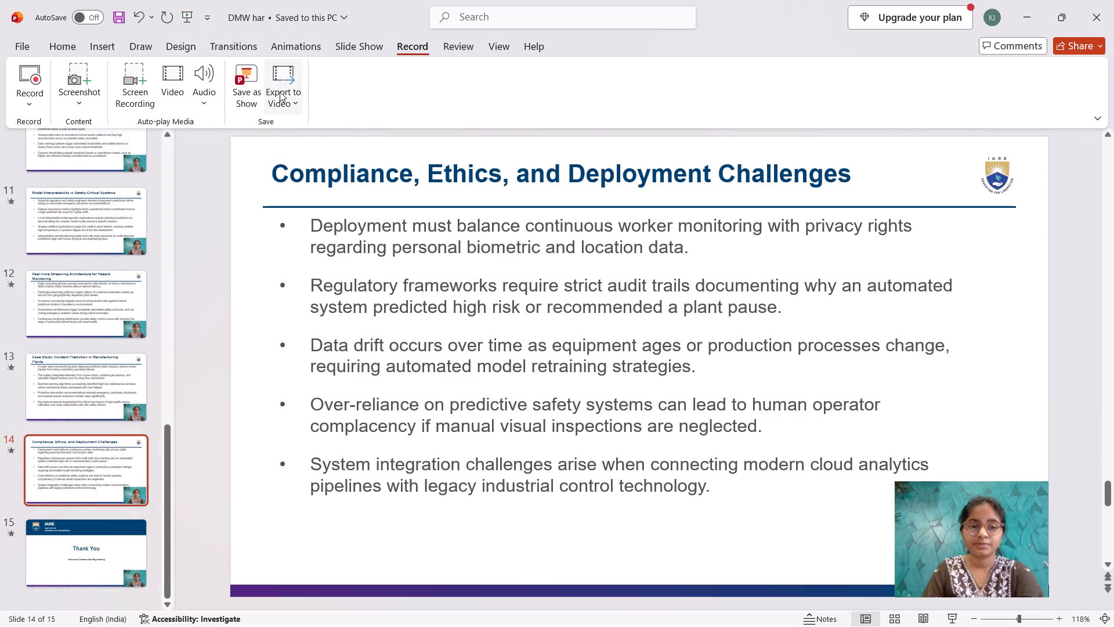
# Export the presentation as a Full HD MPEG-4 video named DMW har aat complex prblm to New Volume (H:).
pyautogui.click(280, 92)
pyautogui.click(327, 132)
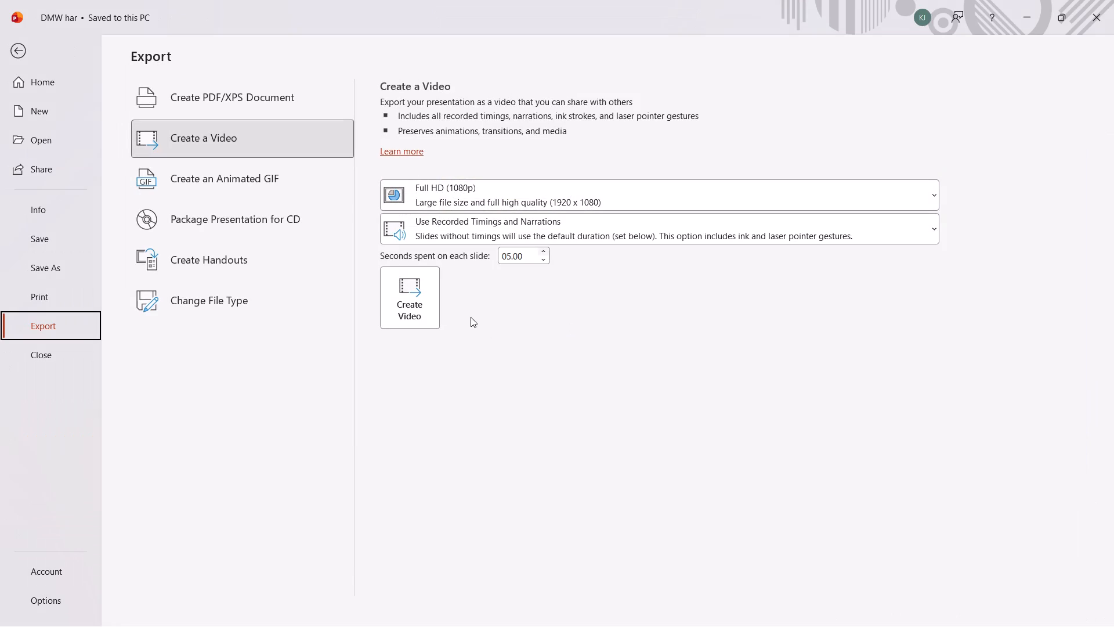
pyautogui.click(419, 300)
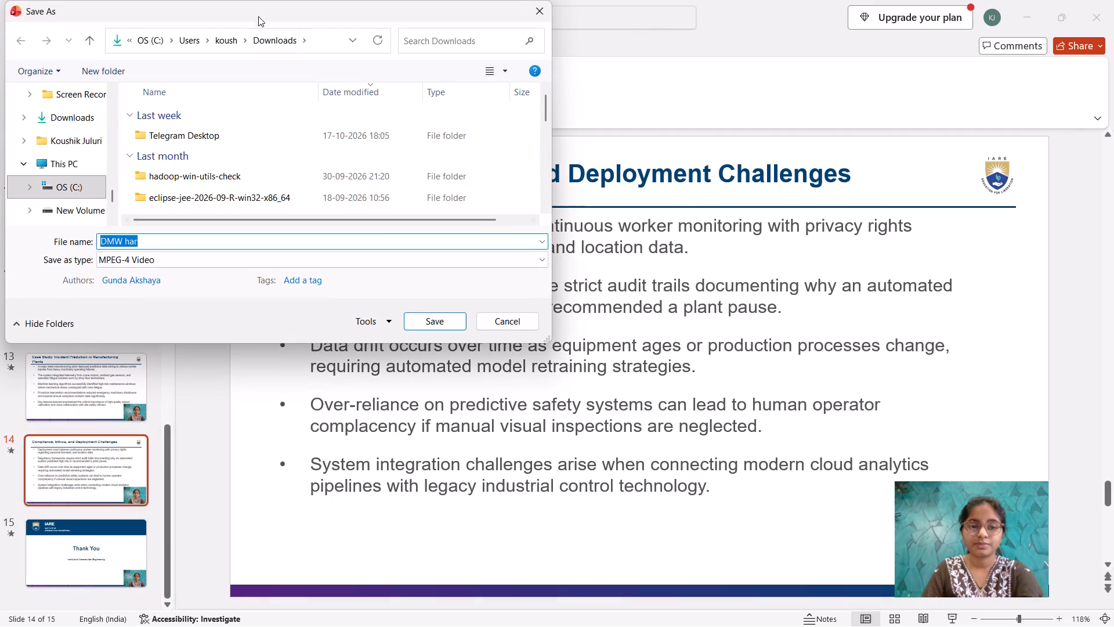
pyautogui.doubleClick(60, 203)
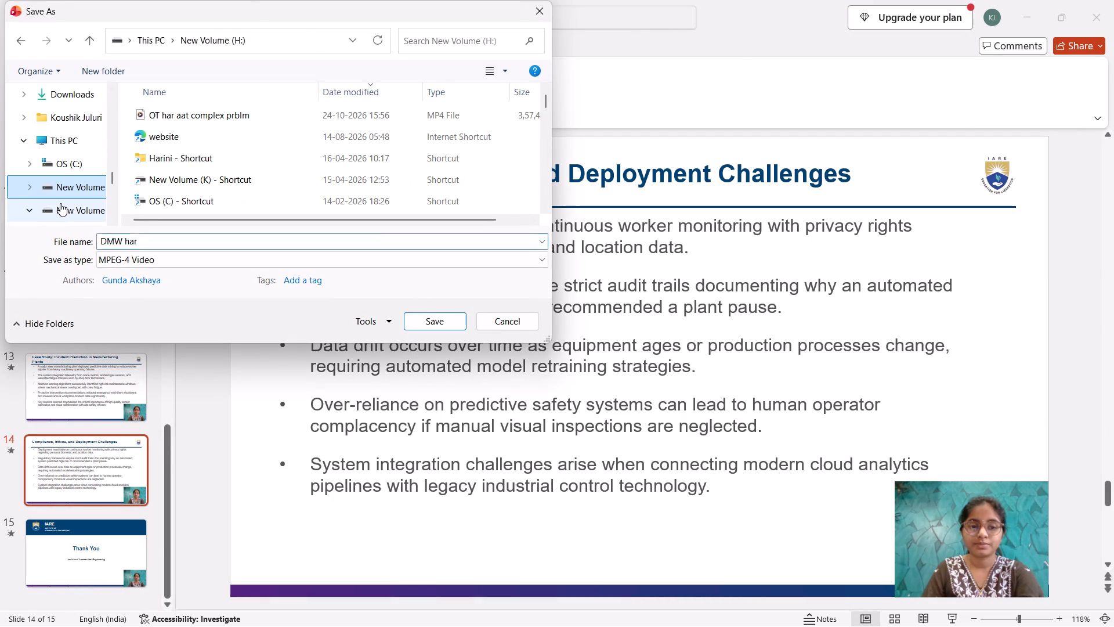
pyautogui.click(183, 246)
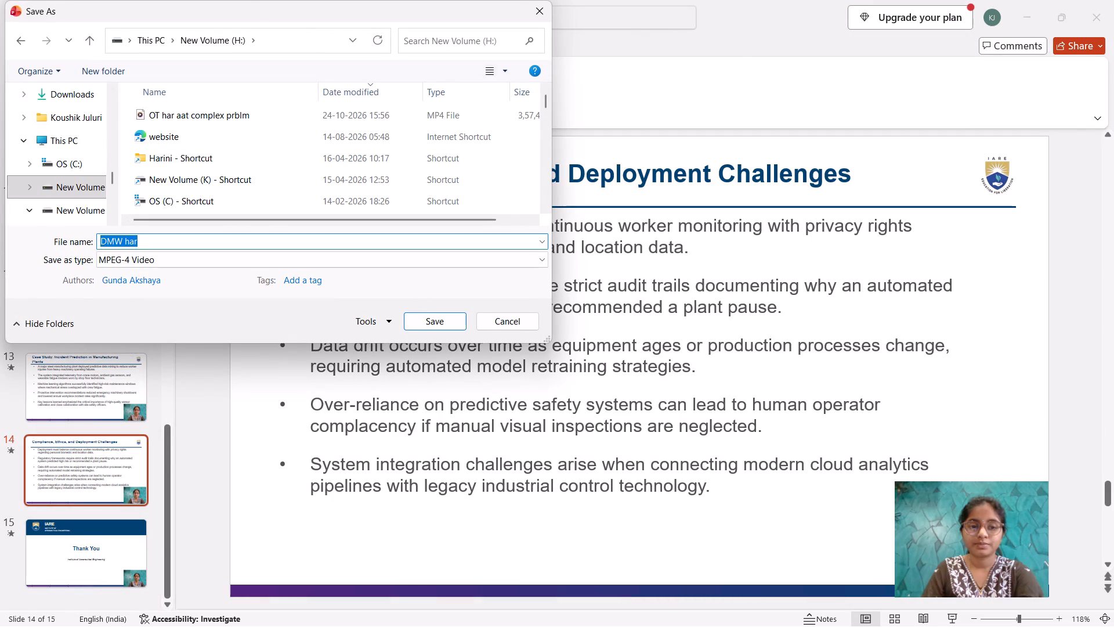
pyautogui.click(183, 246)
pyautogui.press('space')
pyautogui.write('aat complex prn')
pyautogui.press('BackSpace')
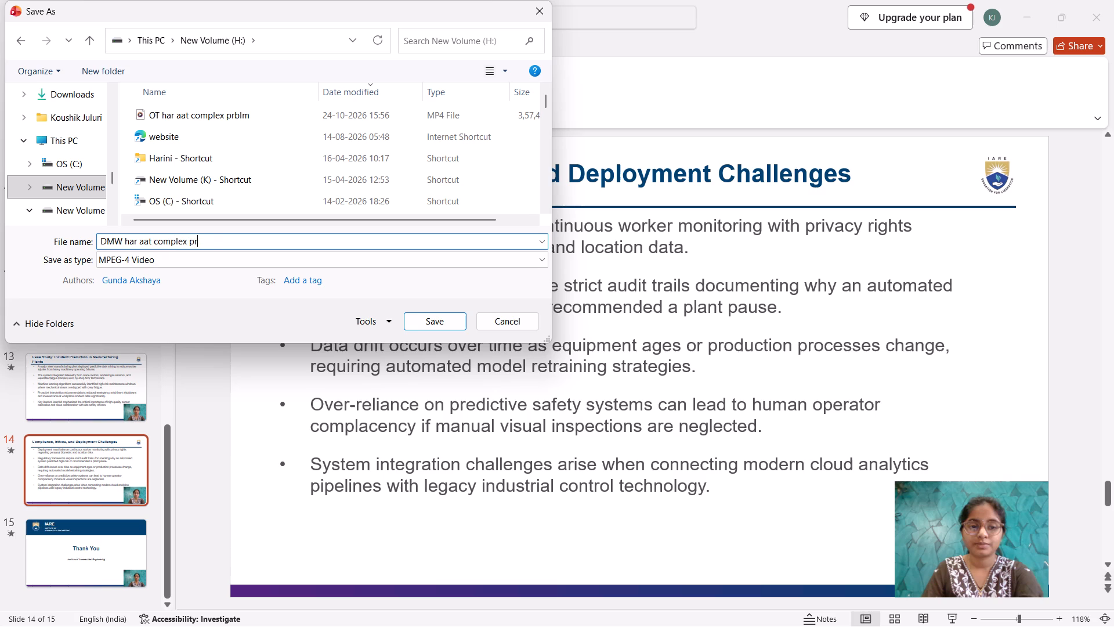
pyautogui.write('blm')
pyautogui.press('Return')
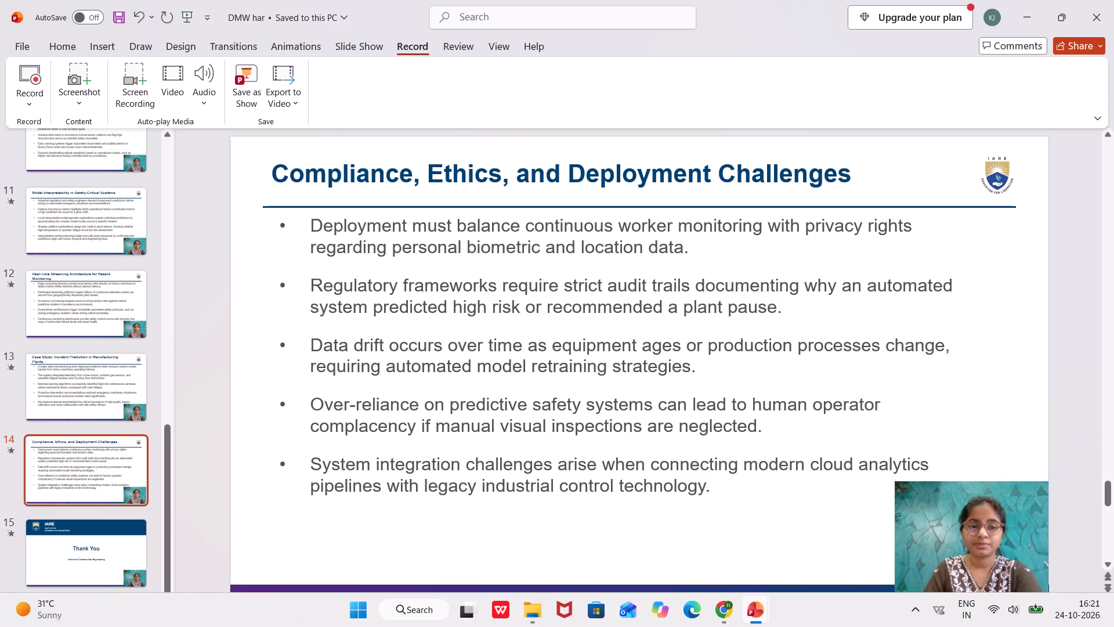
# Open the SE har presentation from the Downloads folder in PowerPoint instead of WPS Office.
pyautogui.click(531, 626)
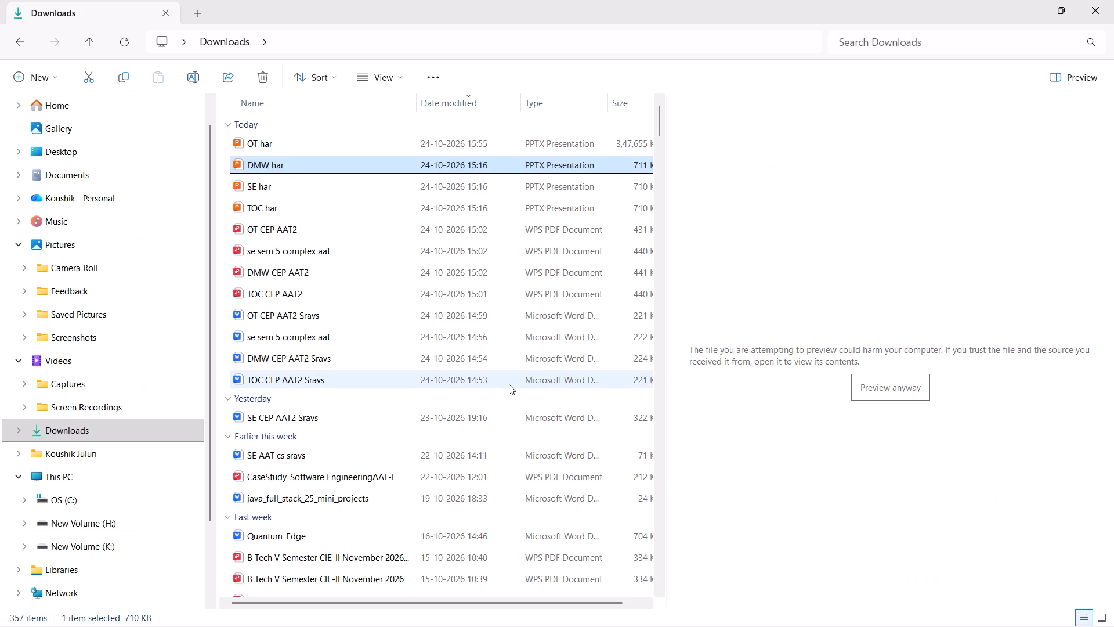
pyautogui.doubleClick(271, 192)
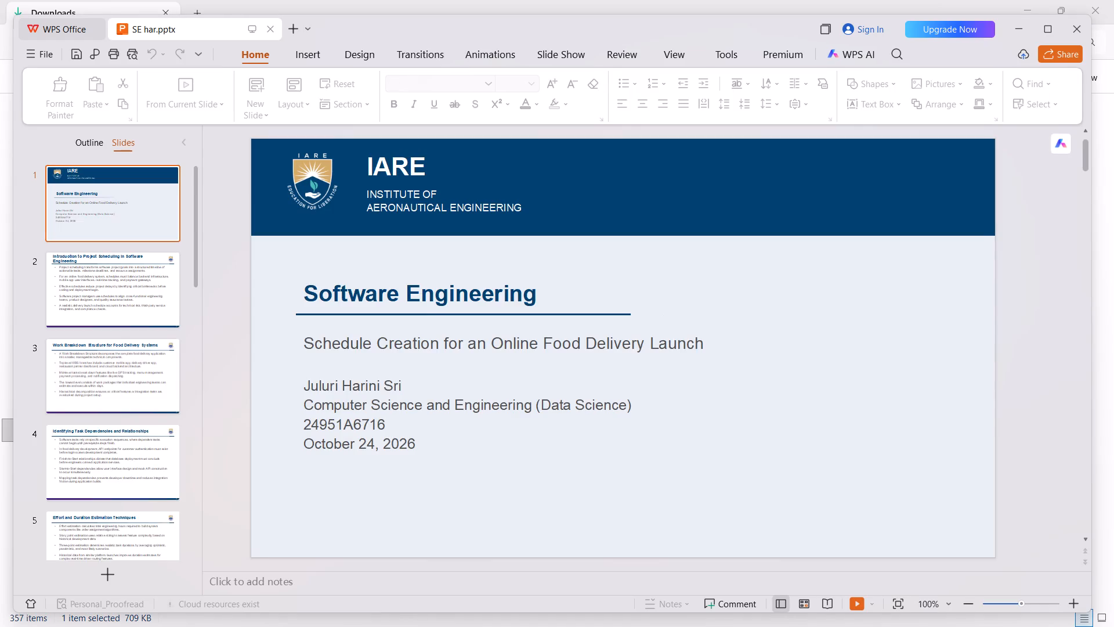
pyautogui.click(1090, 34)
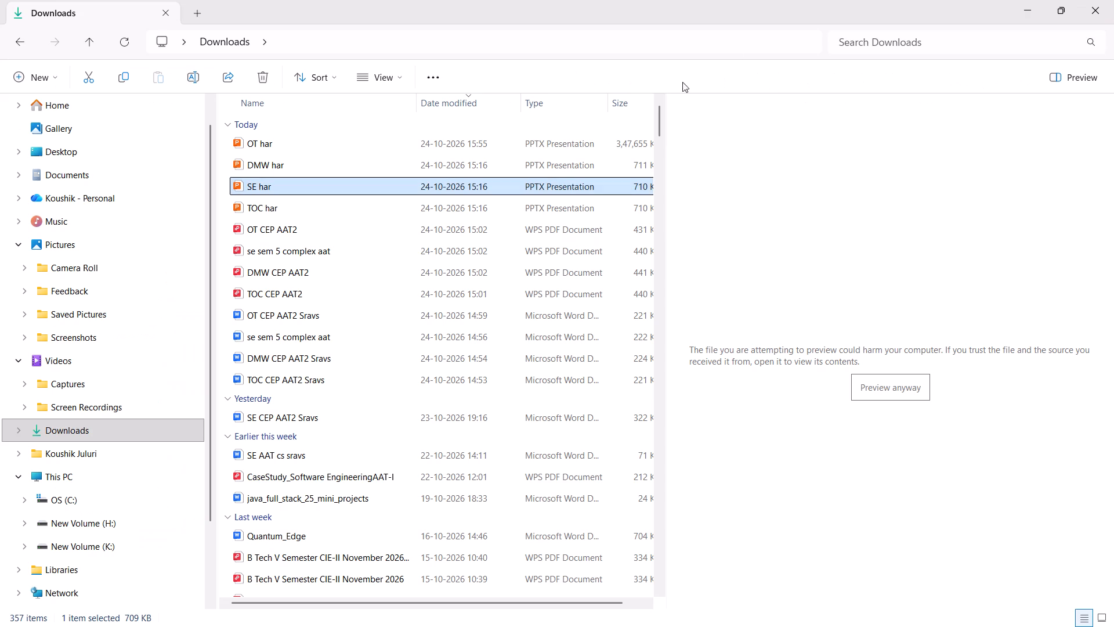
pyautogui.click(663, 185)
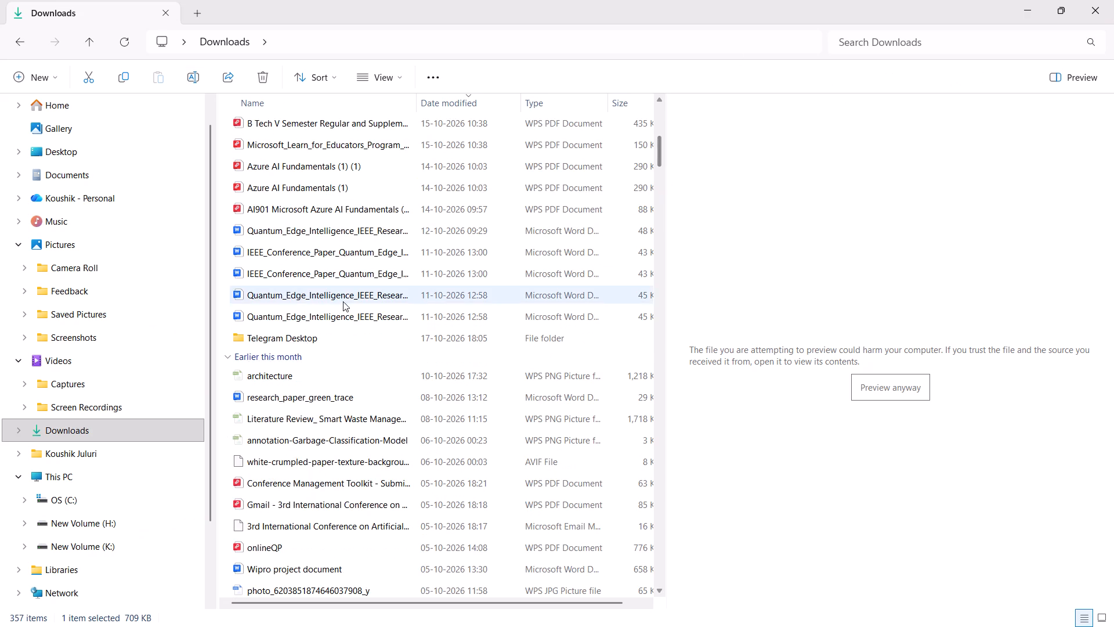
pyautogui.scroll(6, 343, 301)
pyautogui.rightClick(371, 179)
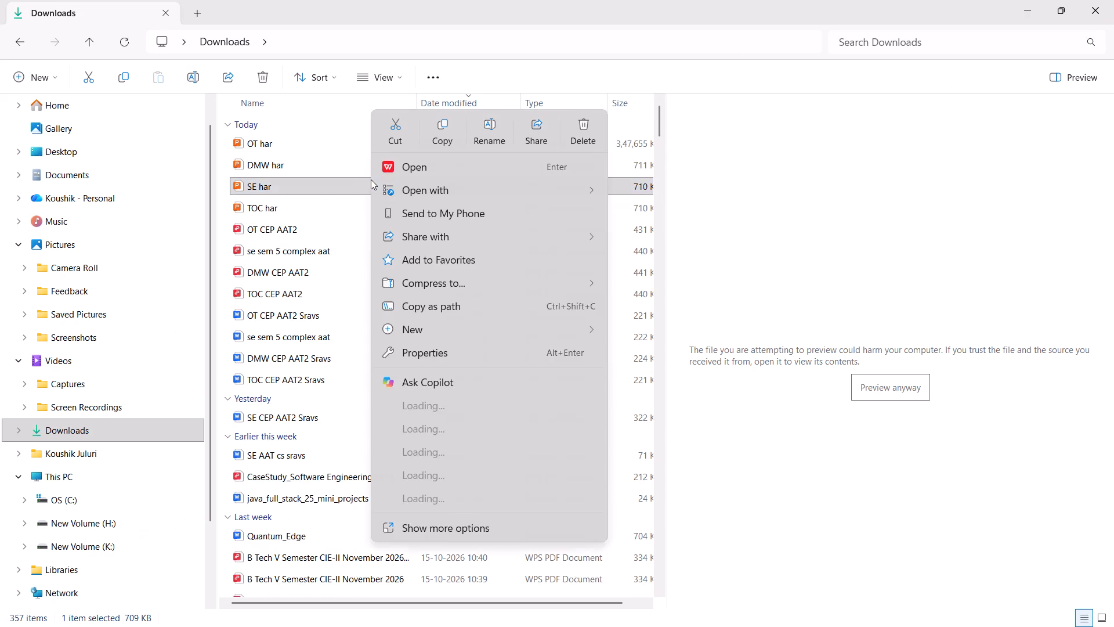
pyautogui.click(660, 181)
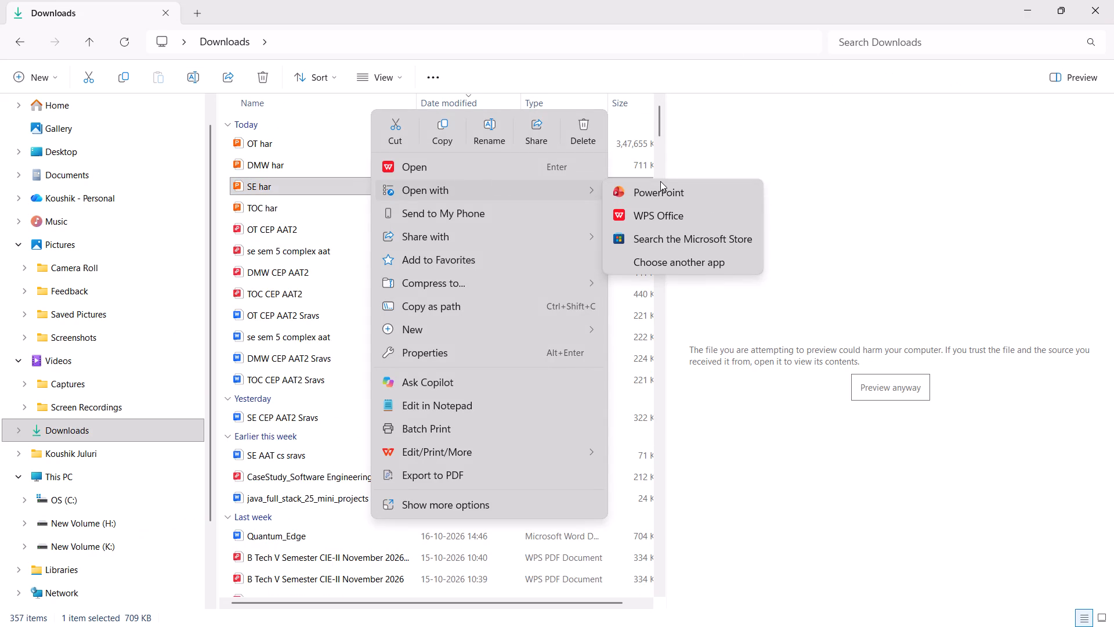
pyautogui.click(656, 193)
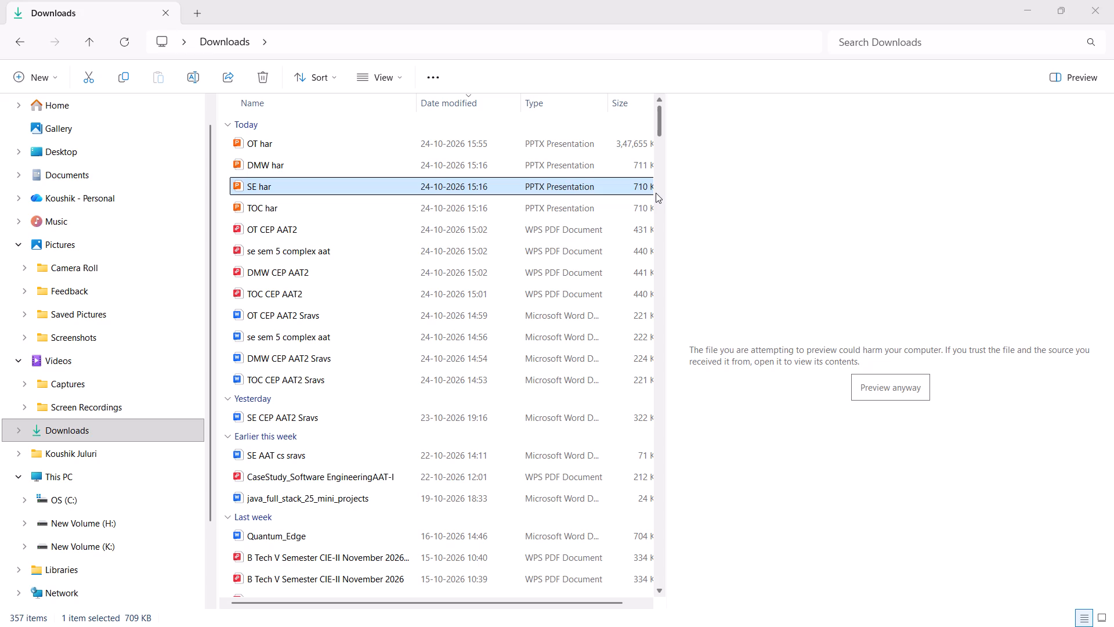
pyautogui.click(596, 61)
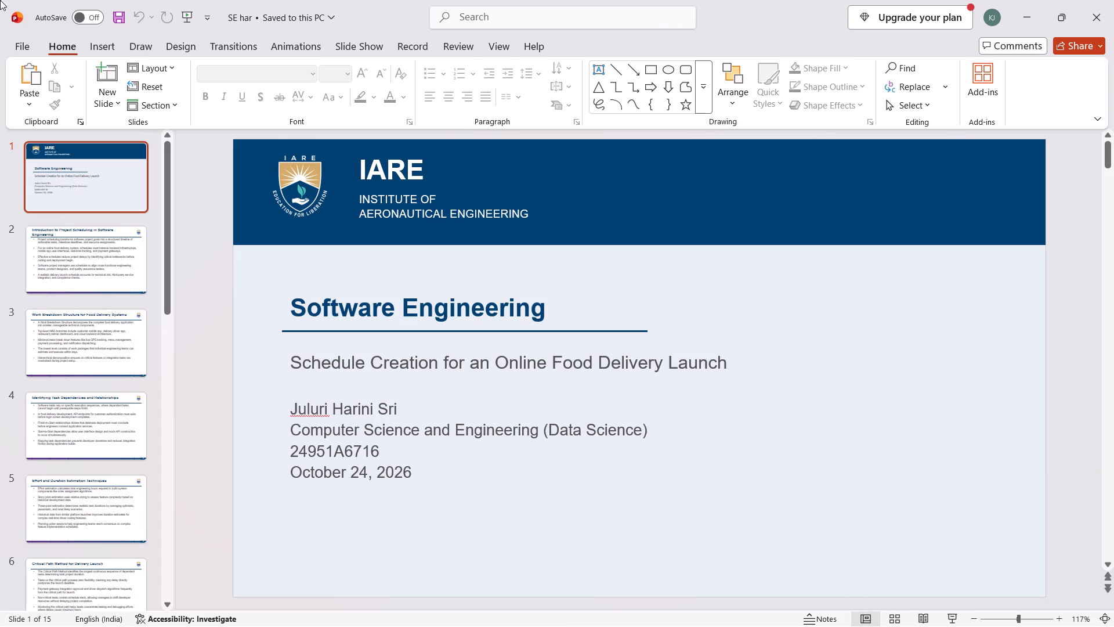
# Open the slide show recording window for SE har, starting from the current slide.
pyautogui.click(410, 45)
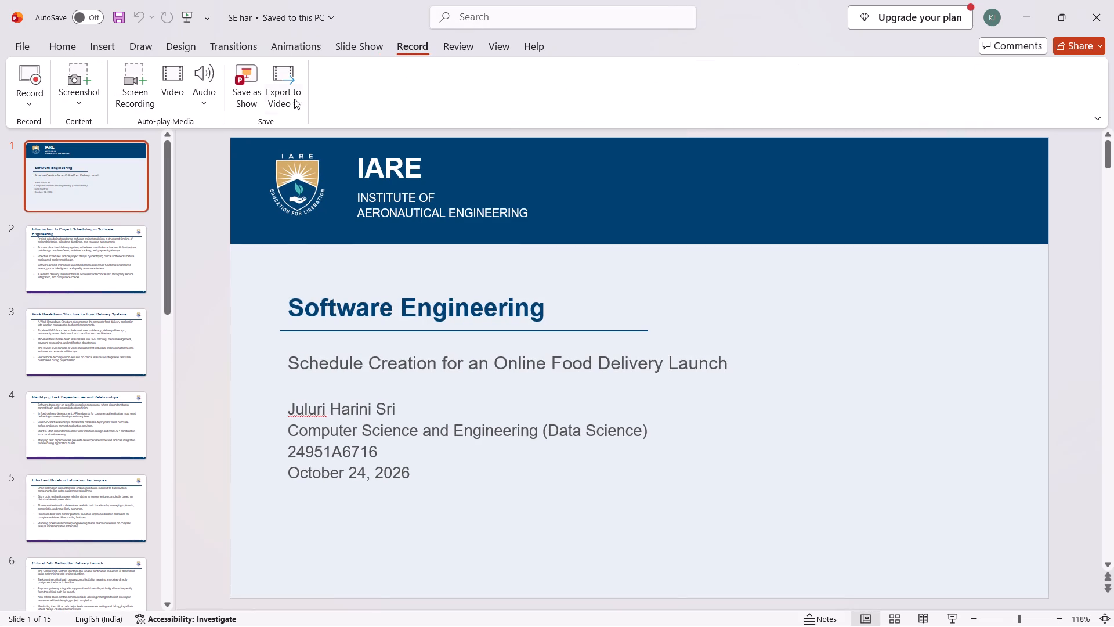
pyautogui.click(17, 88)
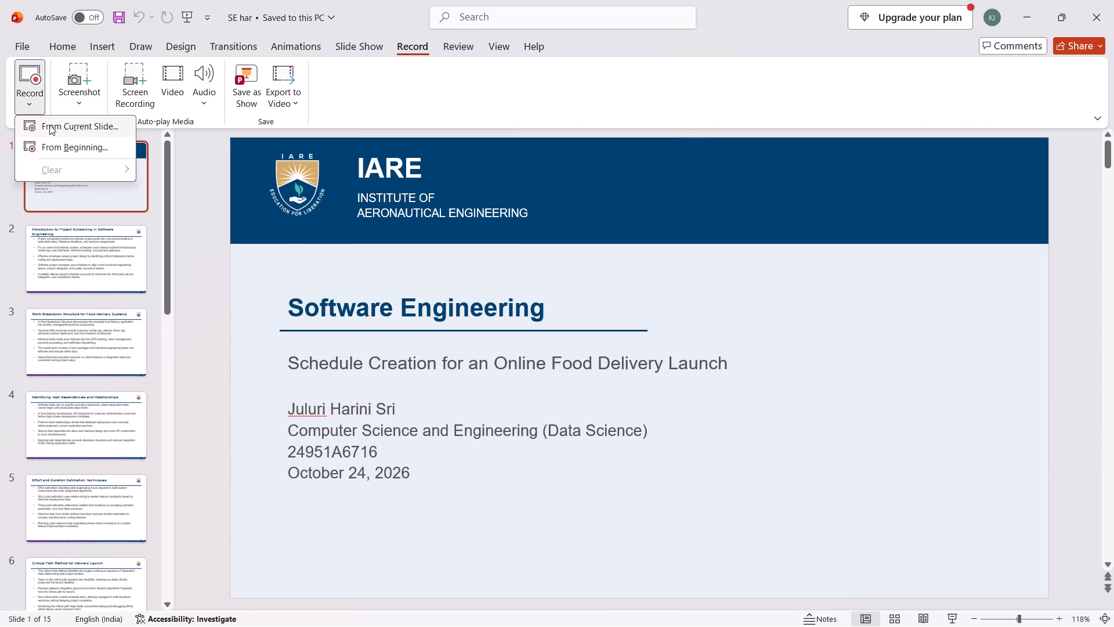
pyautogui.click(49, 125)
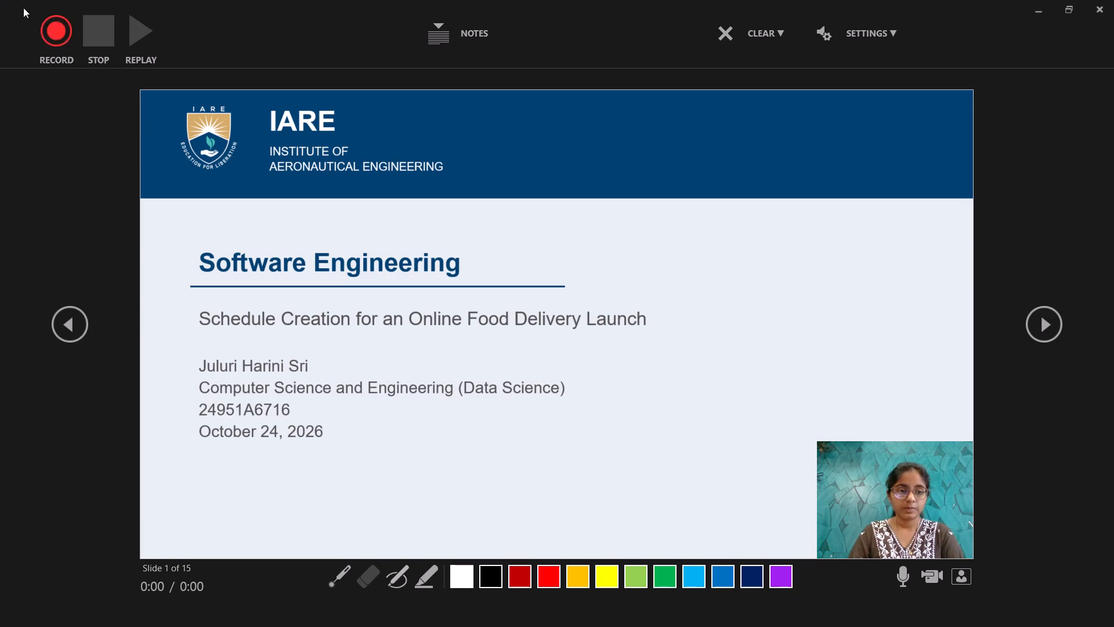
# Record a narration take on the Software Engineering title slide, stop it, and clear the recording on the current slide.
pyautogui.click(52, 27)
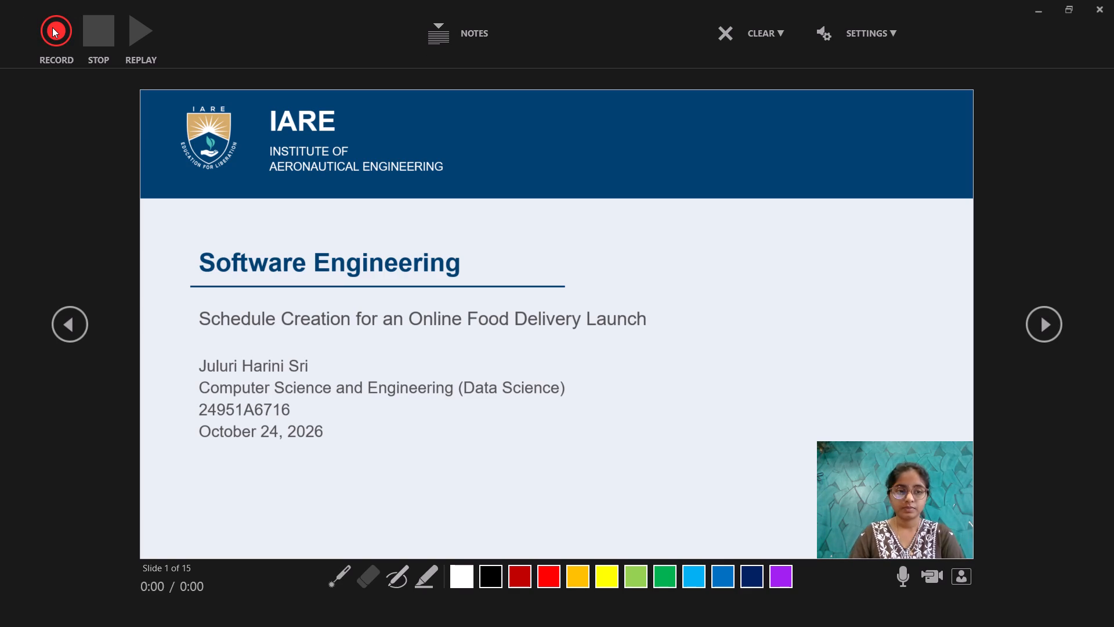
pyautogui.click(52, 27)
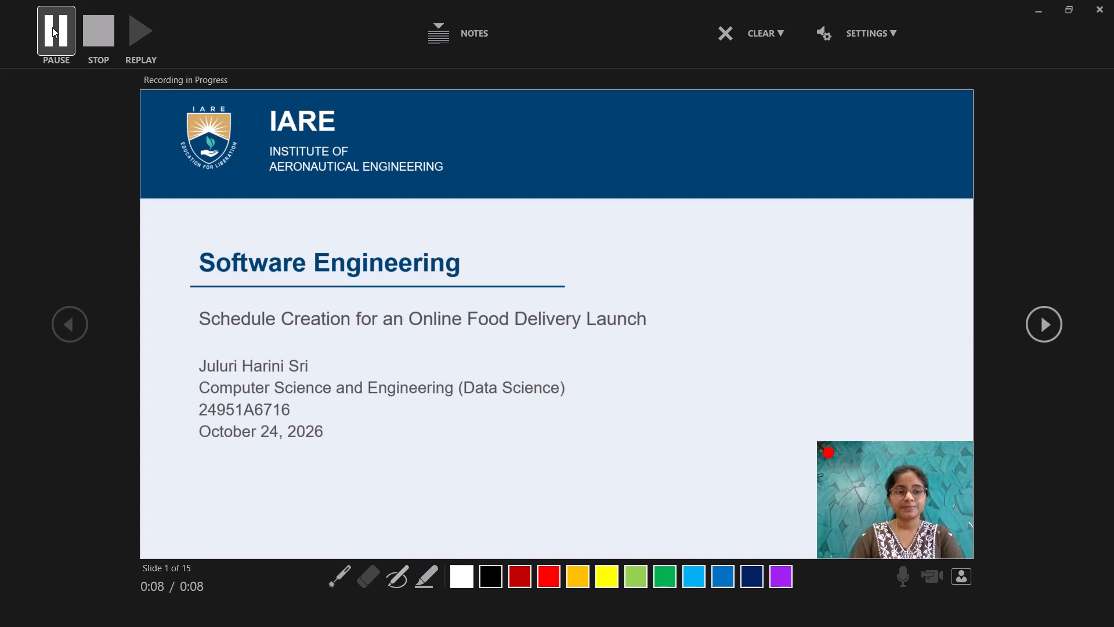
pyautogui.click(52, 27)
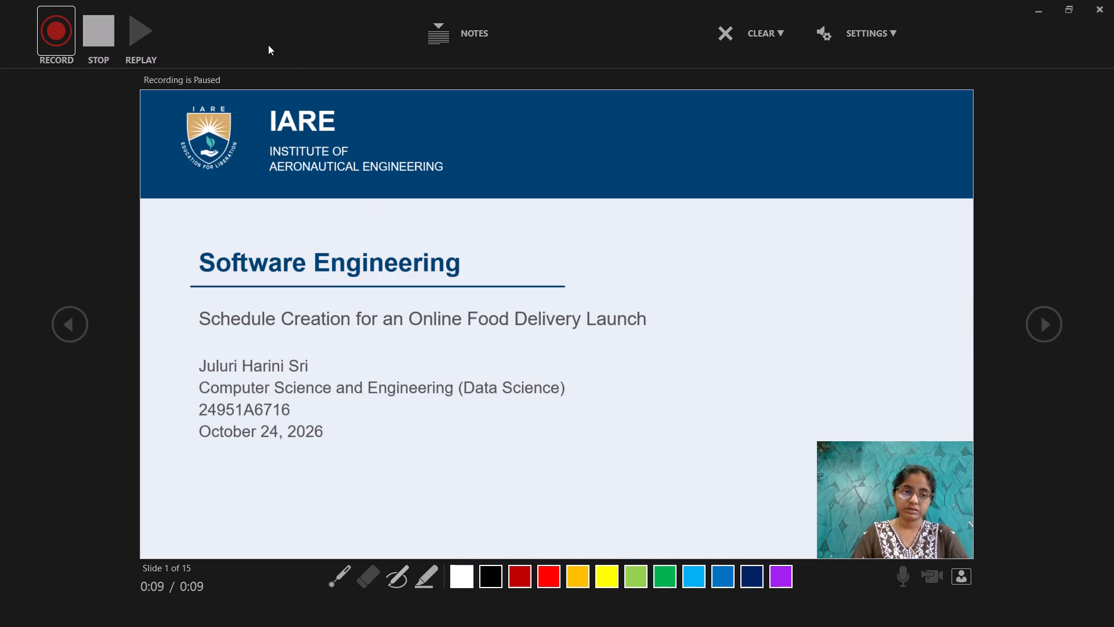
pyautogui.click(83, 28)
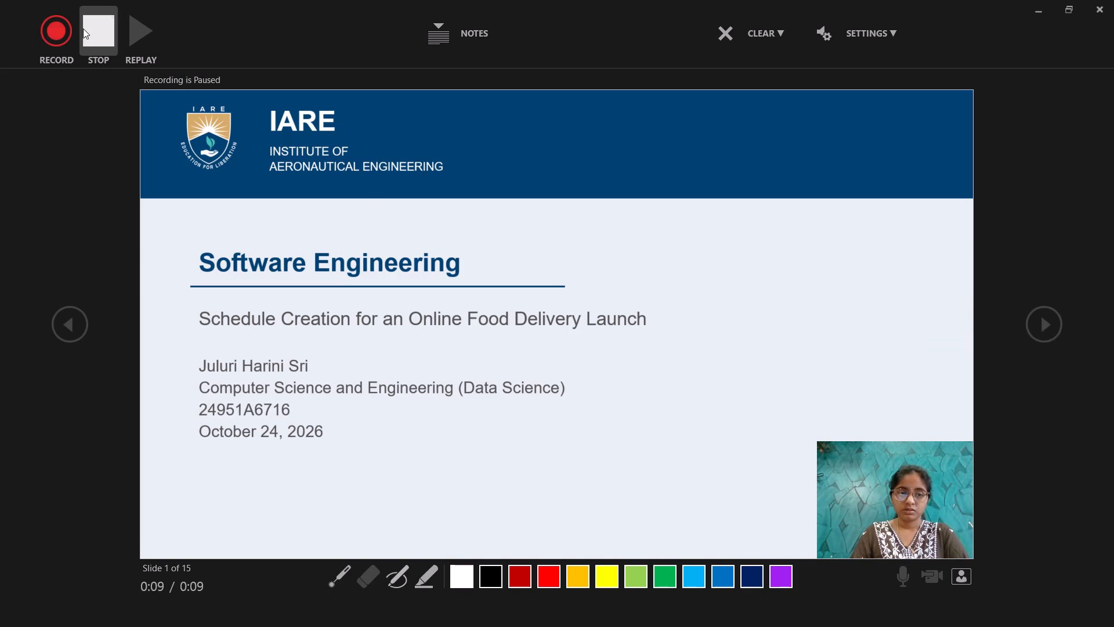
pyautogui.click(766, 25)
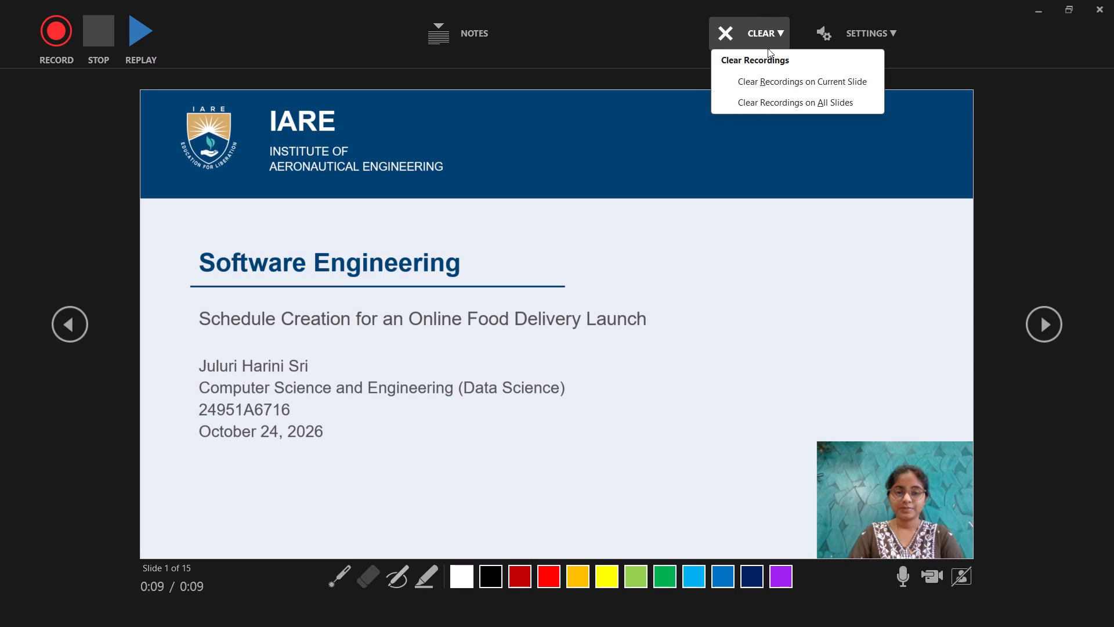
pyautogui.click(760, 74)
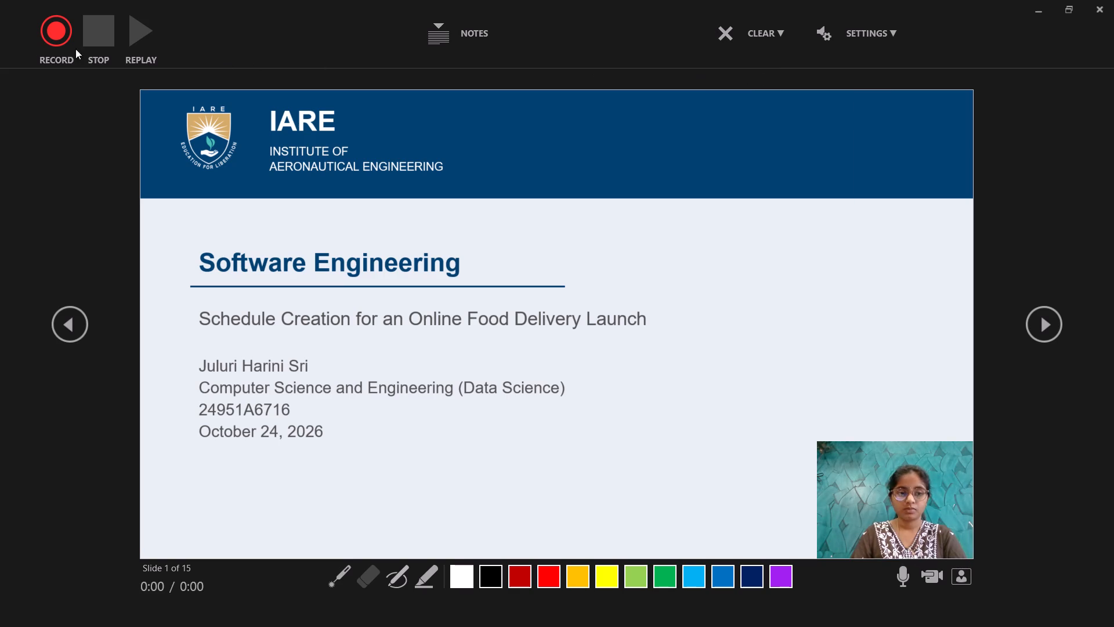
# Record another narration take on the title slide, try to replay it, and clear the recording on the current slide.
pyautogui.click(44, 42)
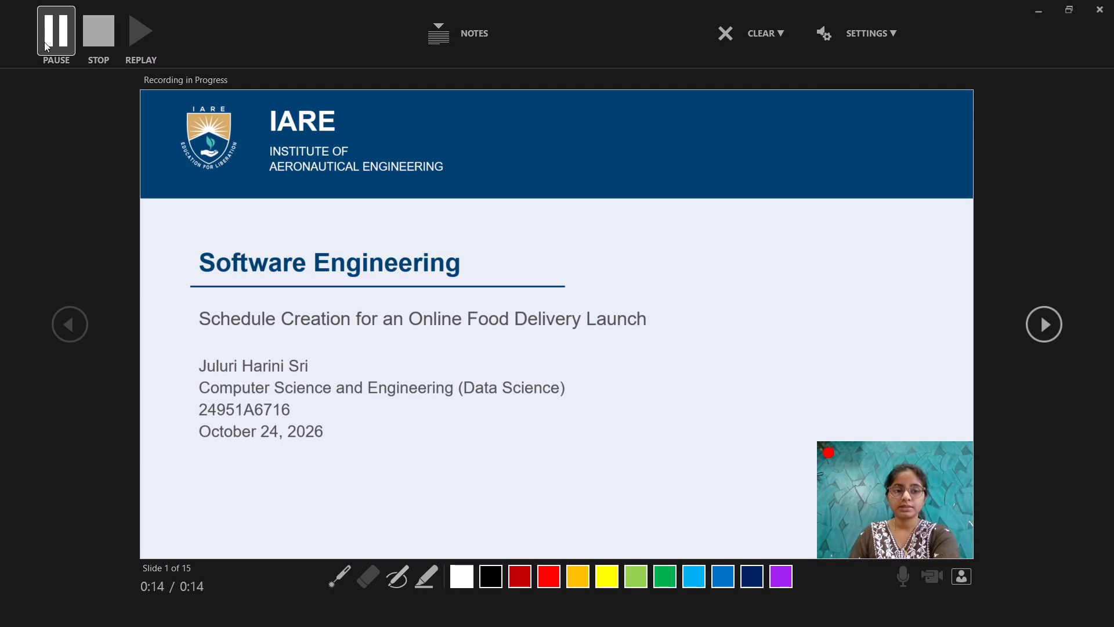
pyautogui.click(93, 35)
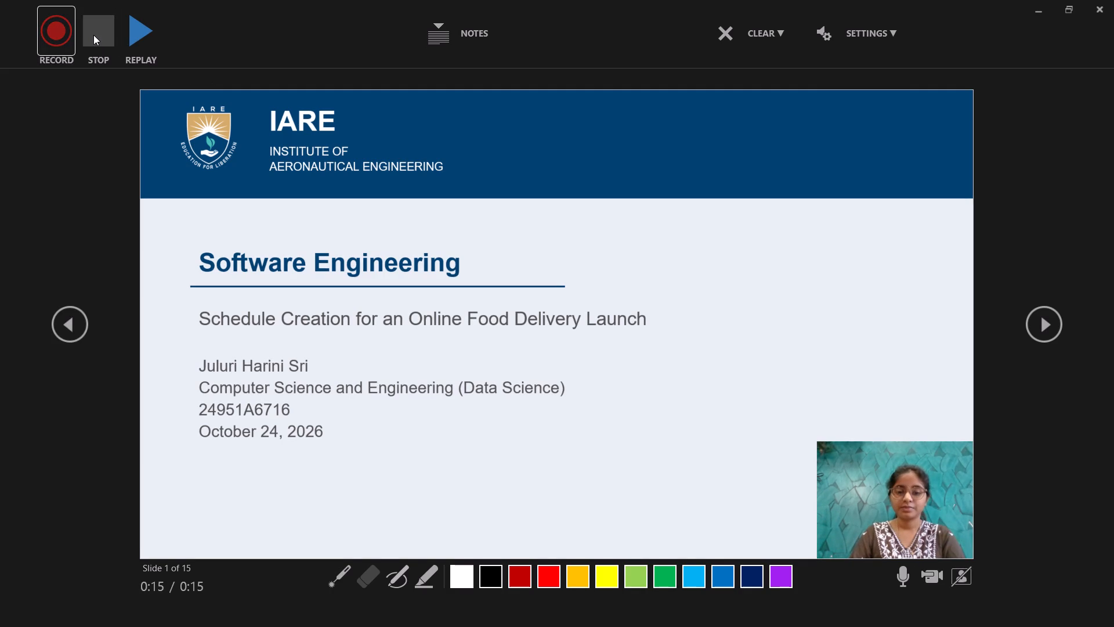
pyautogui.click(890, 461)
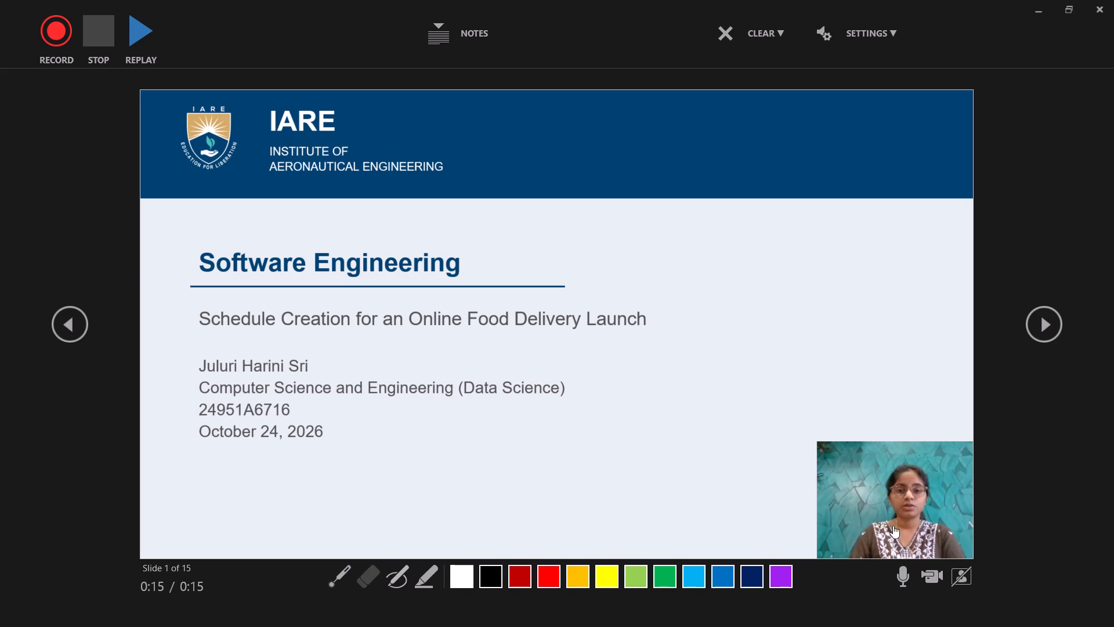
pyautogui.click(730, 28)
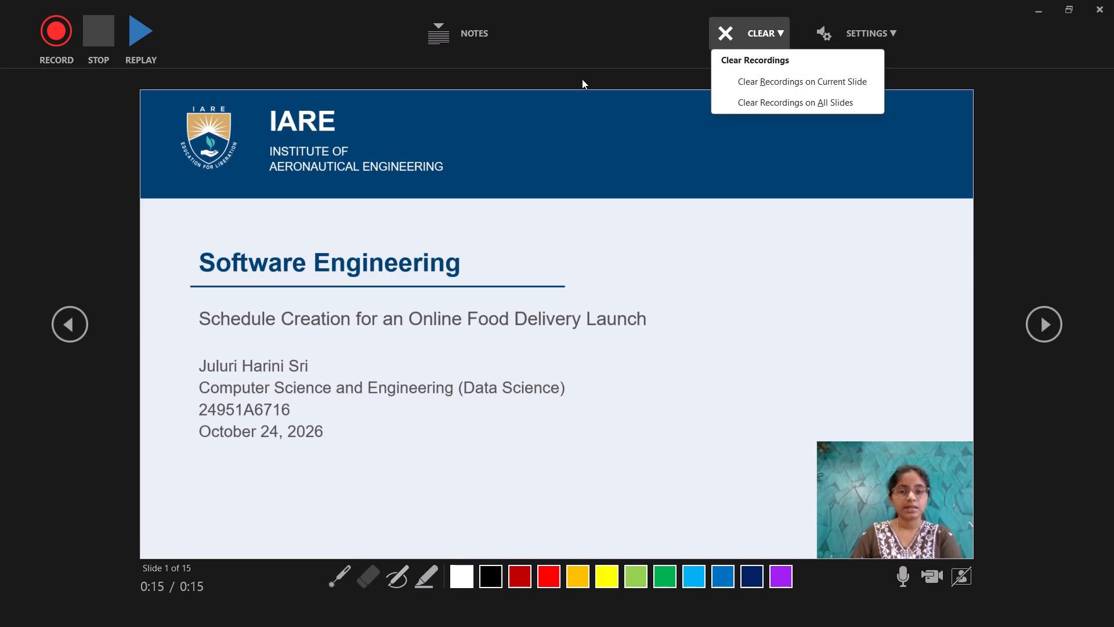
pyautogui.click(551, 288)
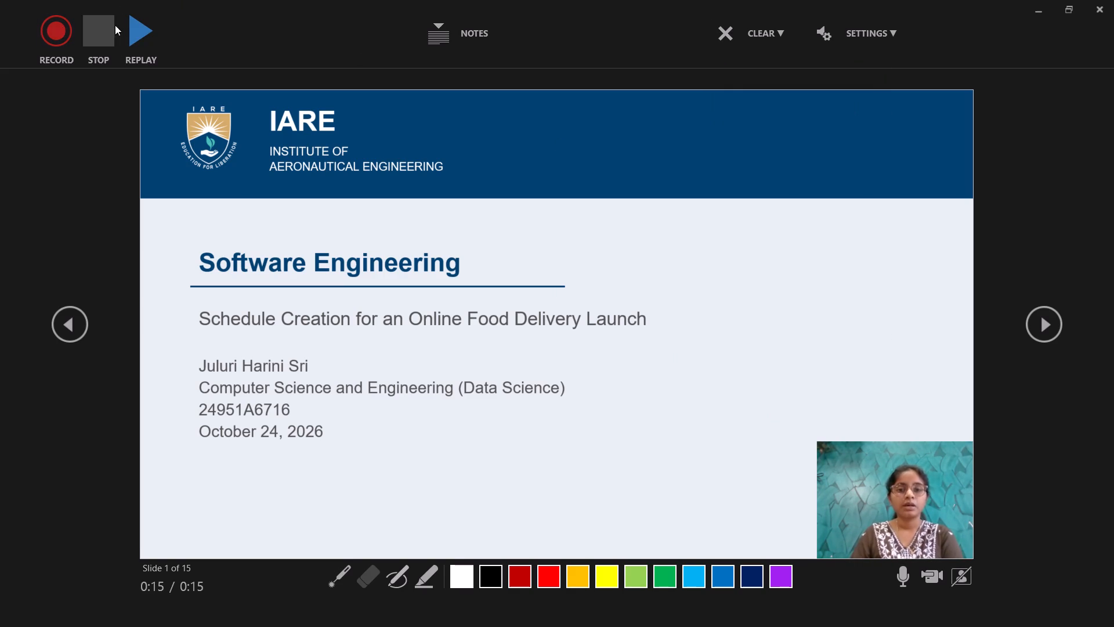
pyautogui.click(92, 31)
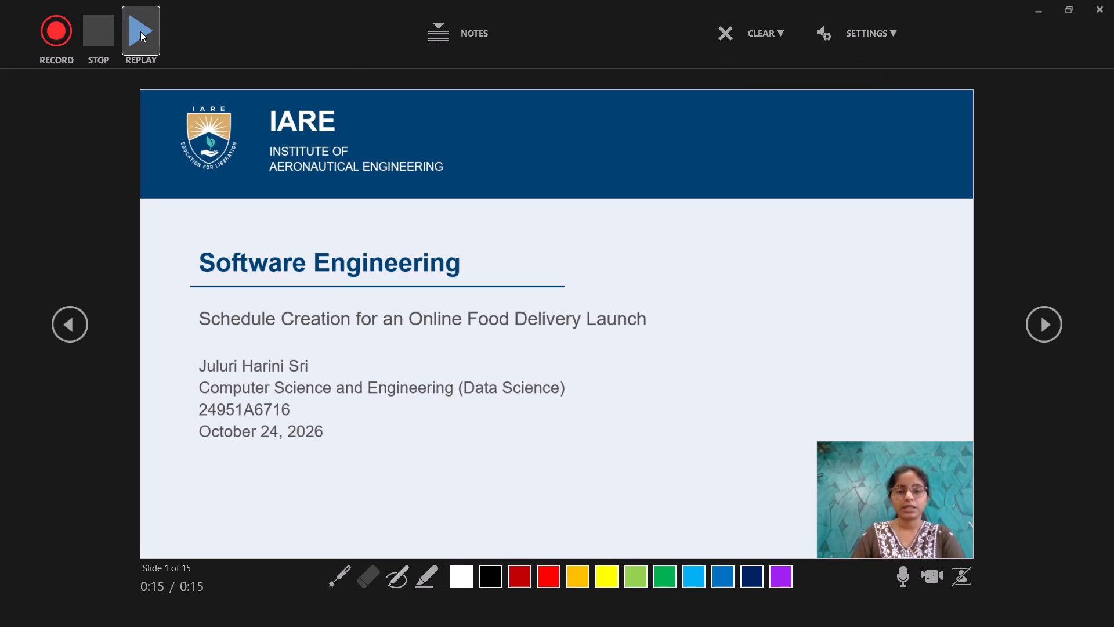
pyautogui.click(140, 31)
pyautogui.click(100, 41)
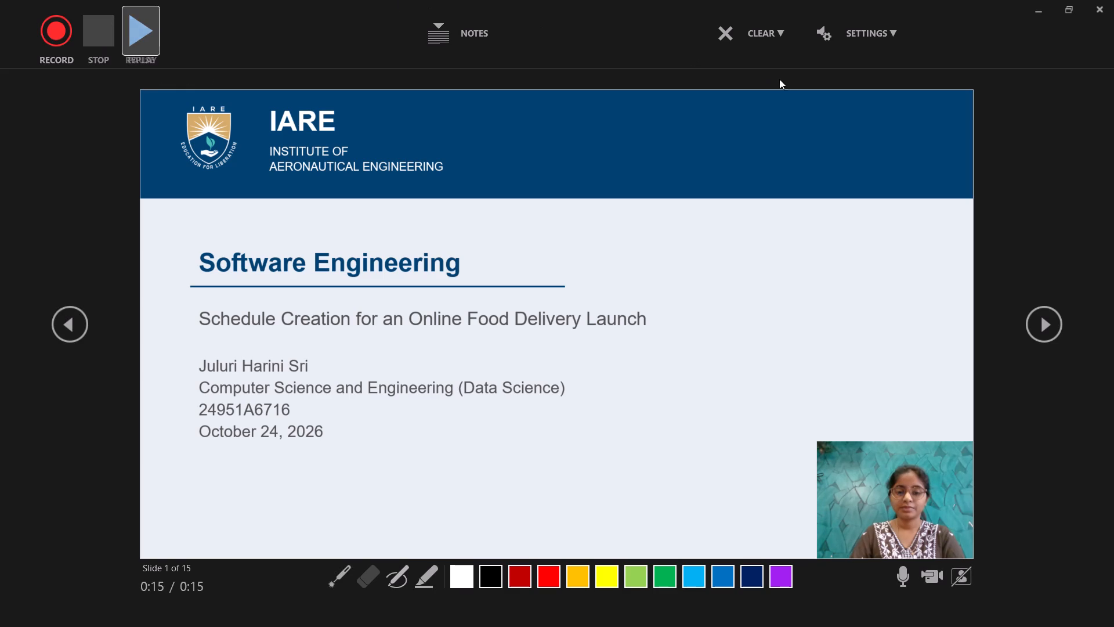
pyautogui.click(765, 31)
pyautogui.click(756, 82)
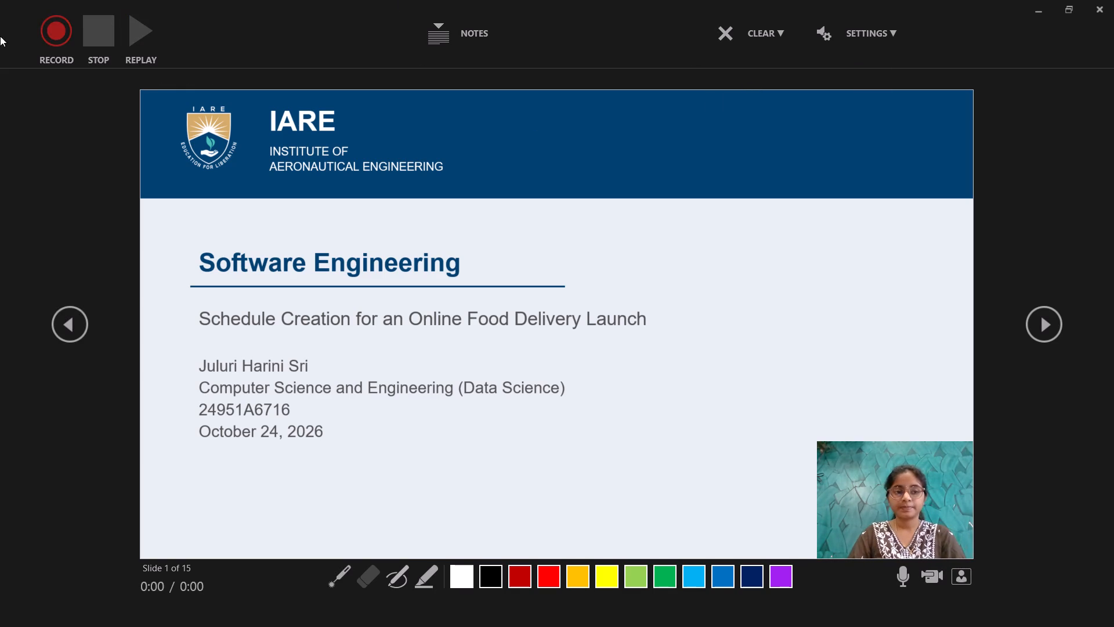
# Record a fresh webcam narration of about 15 seconds on the title slide and stop the recording.
pyautogui.click(57, 31)
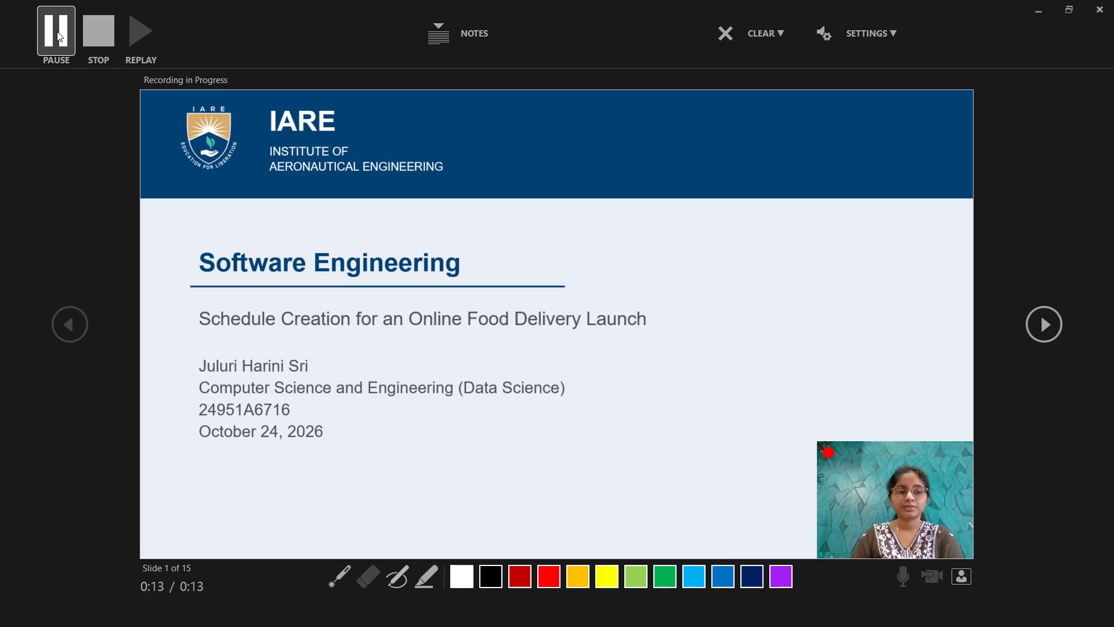
pyautogui.click(57, 31)
pyautogui.click(104, 26)
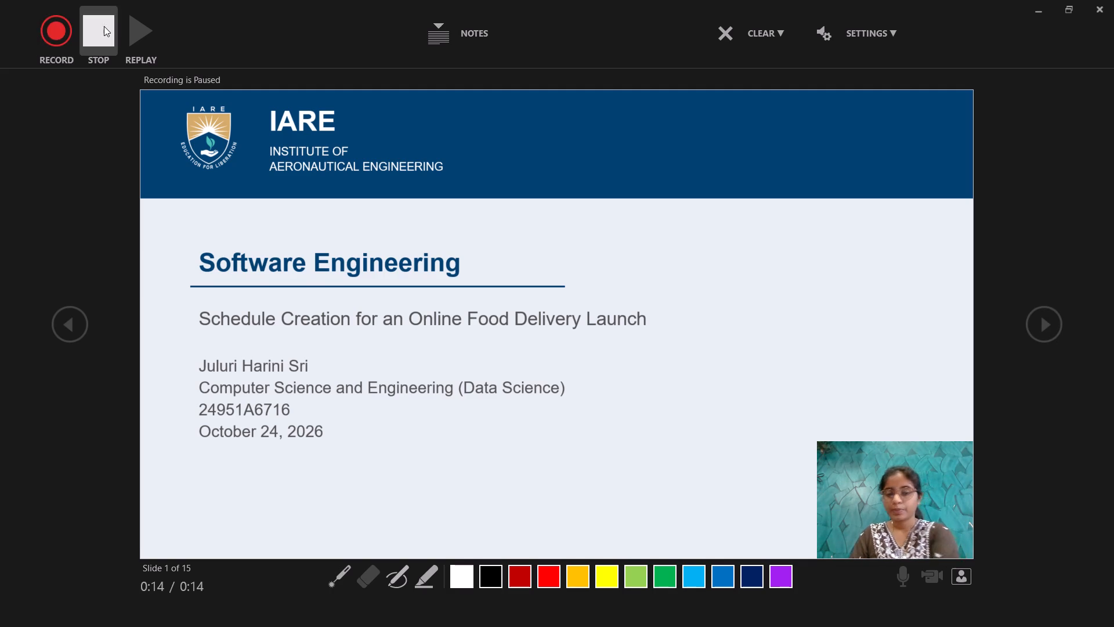
# Advance the recording window to slide 2, Introduction to Project Scheduling in Software Engineering.
pyautogui.click(1043, 331)
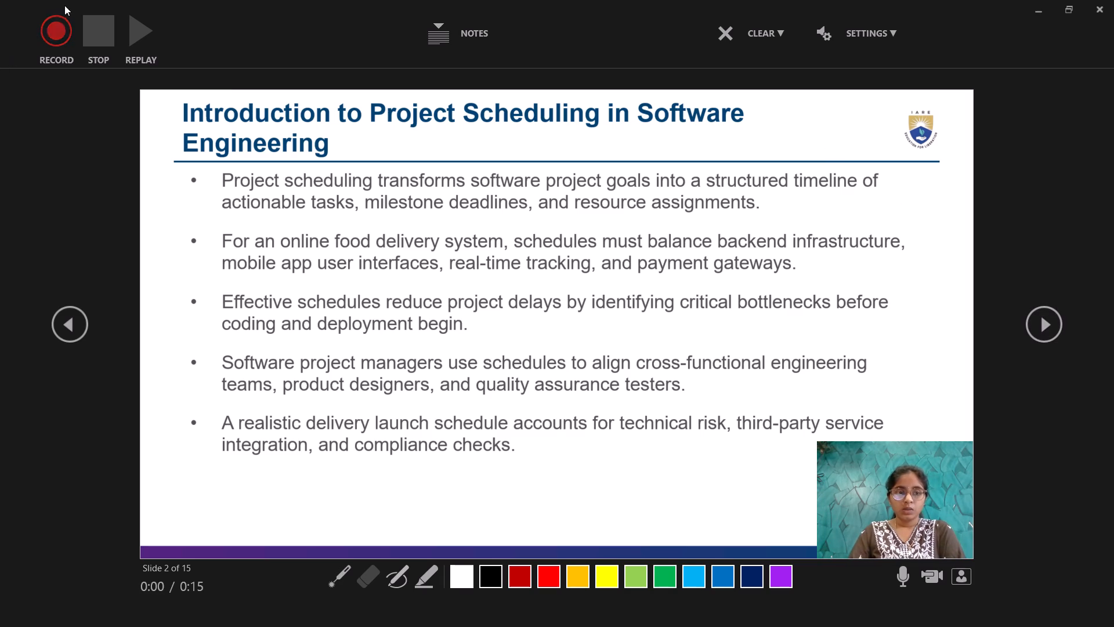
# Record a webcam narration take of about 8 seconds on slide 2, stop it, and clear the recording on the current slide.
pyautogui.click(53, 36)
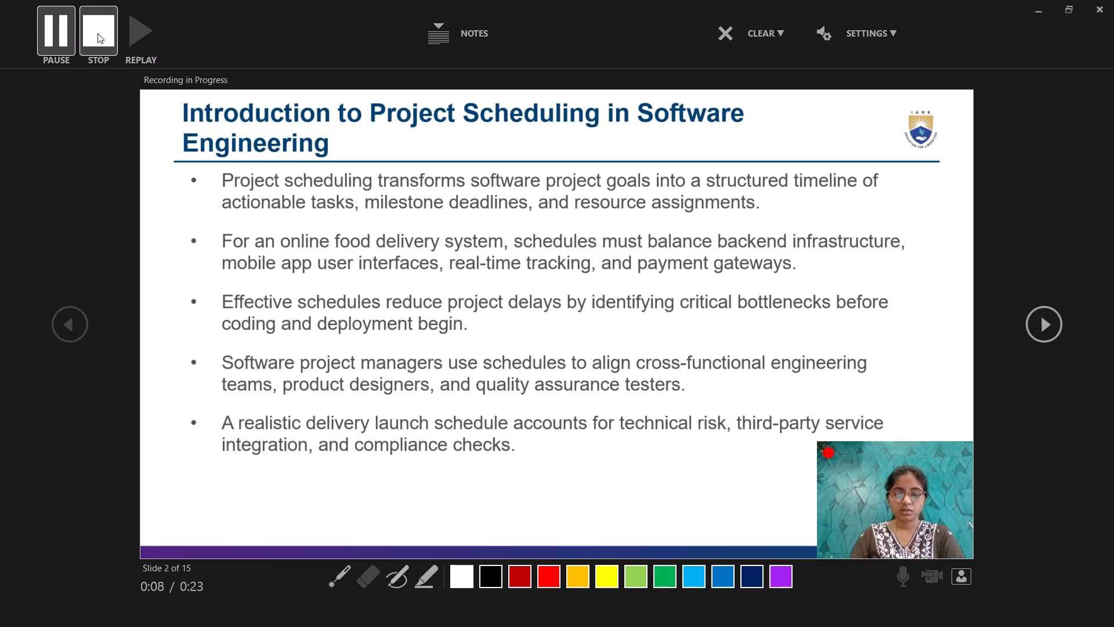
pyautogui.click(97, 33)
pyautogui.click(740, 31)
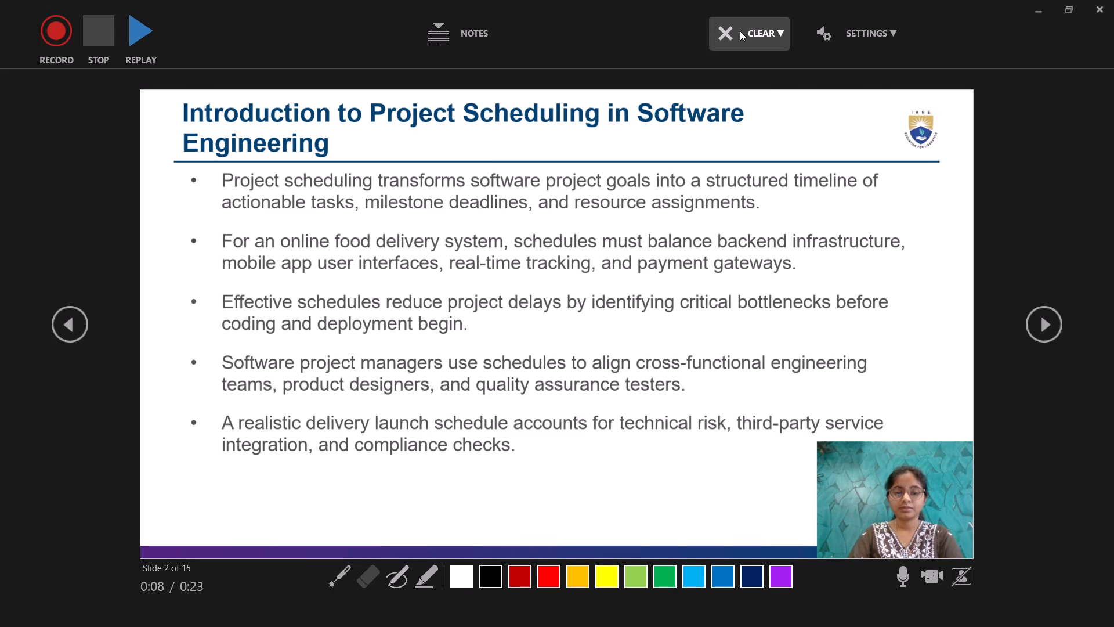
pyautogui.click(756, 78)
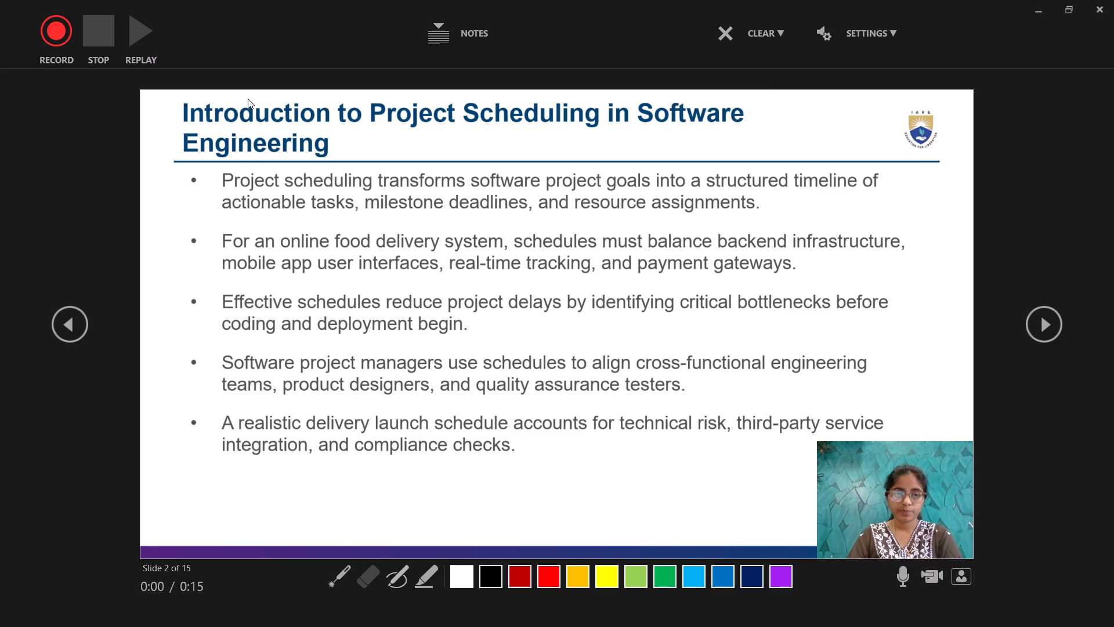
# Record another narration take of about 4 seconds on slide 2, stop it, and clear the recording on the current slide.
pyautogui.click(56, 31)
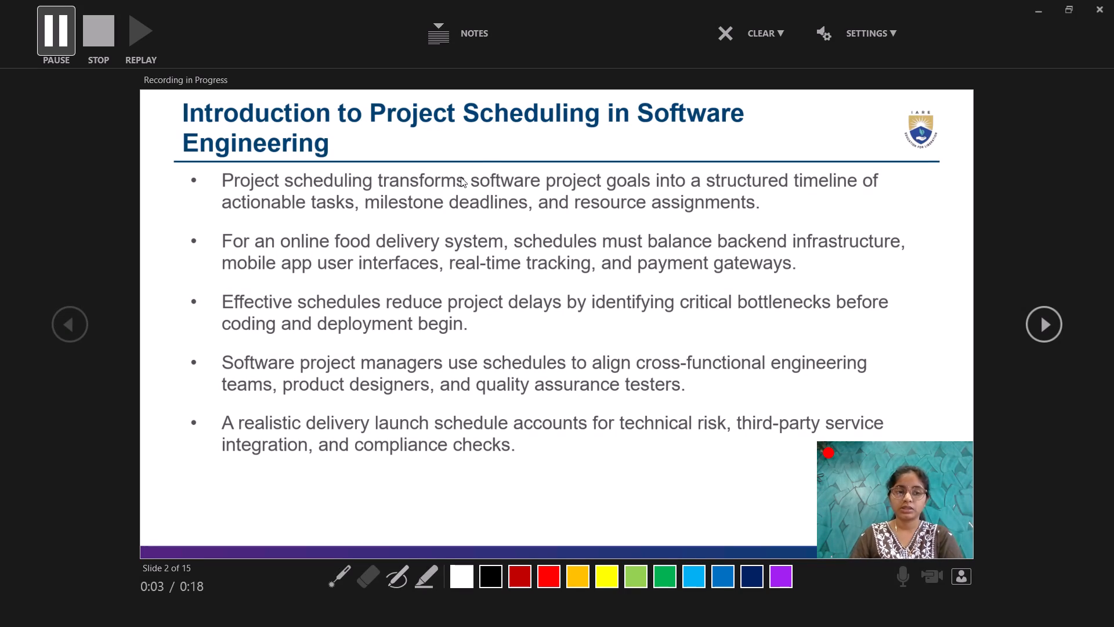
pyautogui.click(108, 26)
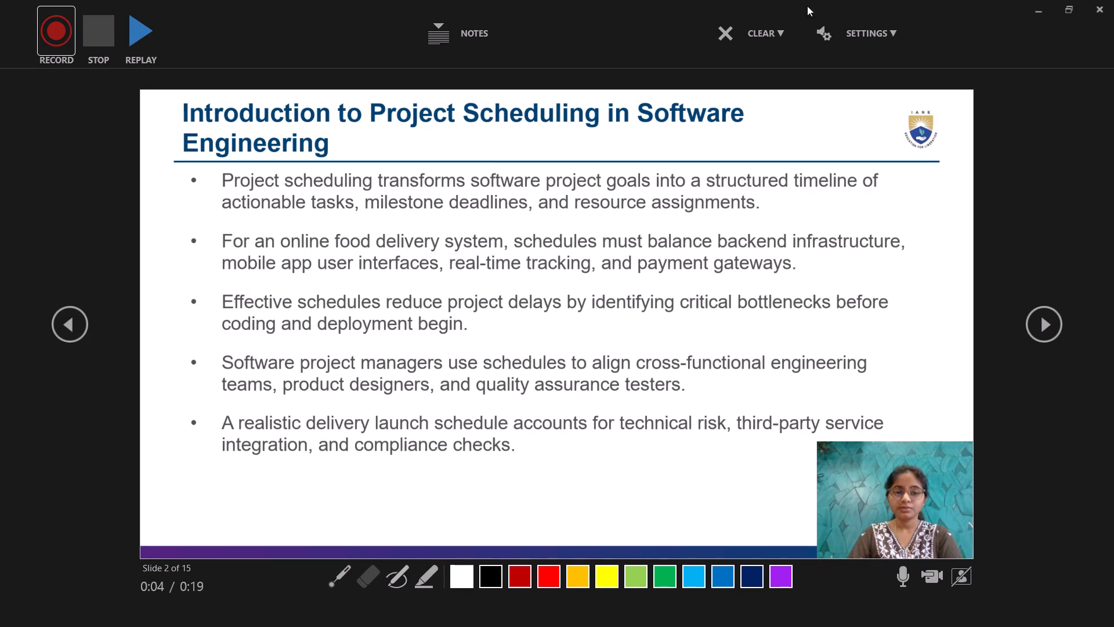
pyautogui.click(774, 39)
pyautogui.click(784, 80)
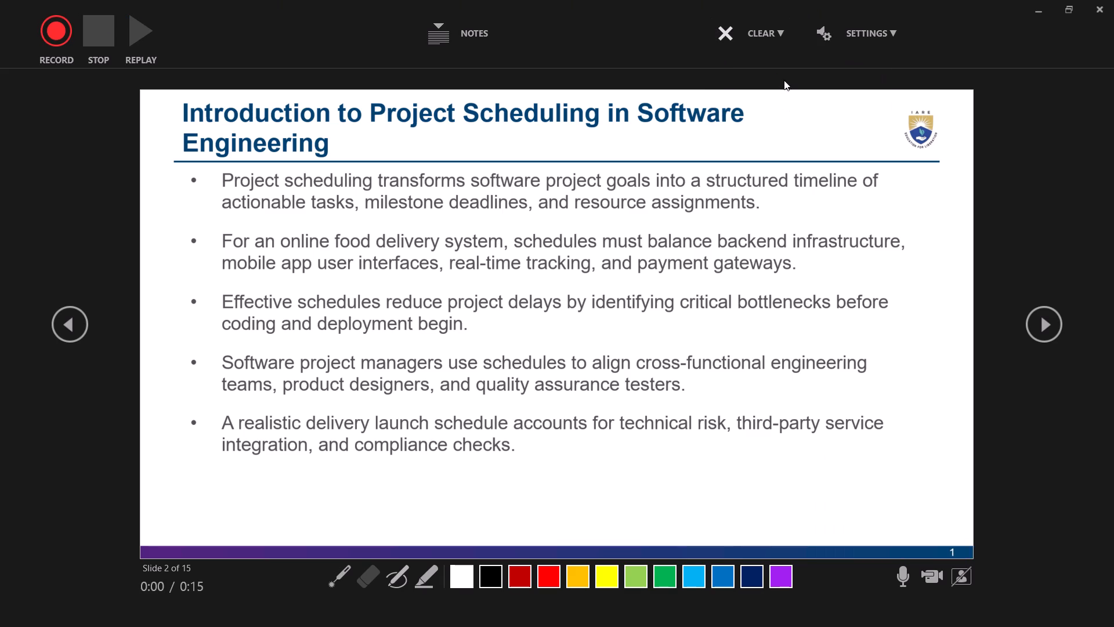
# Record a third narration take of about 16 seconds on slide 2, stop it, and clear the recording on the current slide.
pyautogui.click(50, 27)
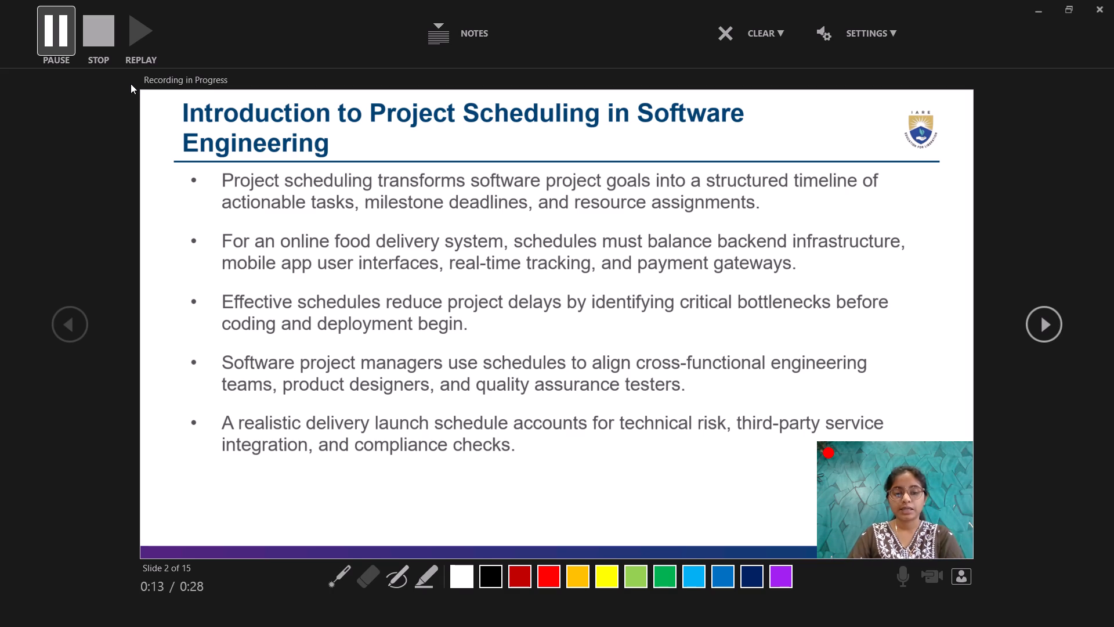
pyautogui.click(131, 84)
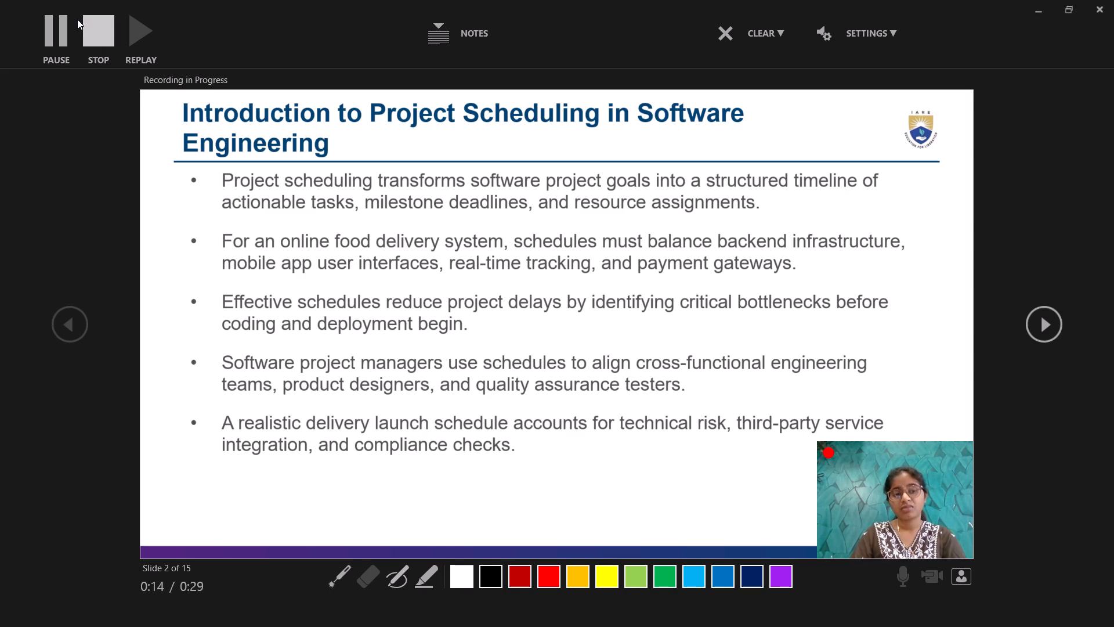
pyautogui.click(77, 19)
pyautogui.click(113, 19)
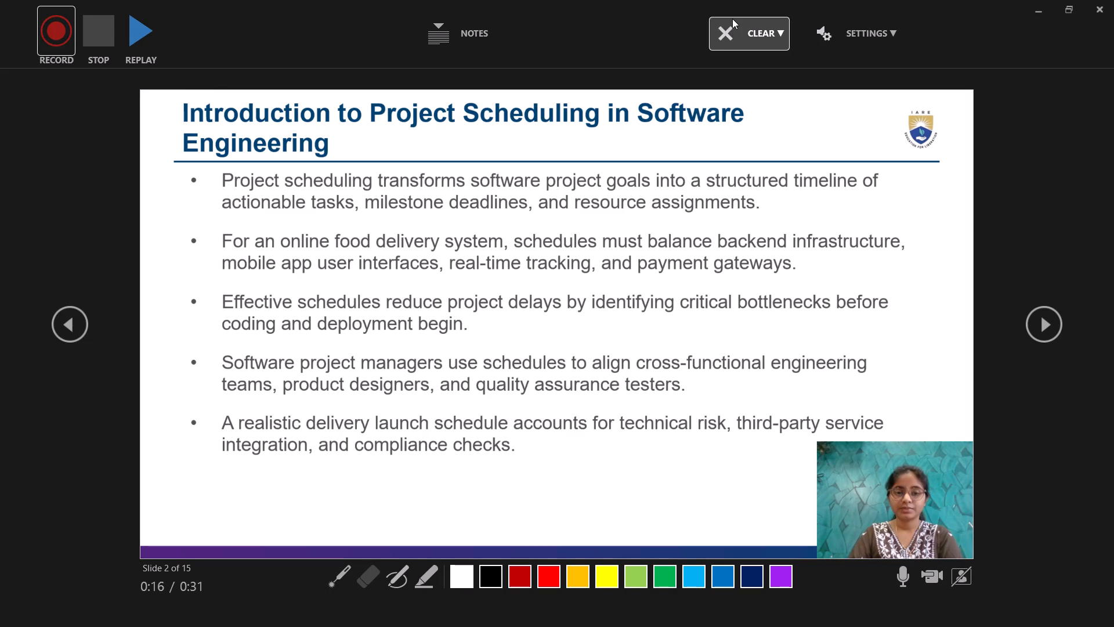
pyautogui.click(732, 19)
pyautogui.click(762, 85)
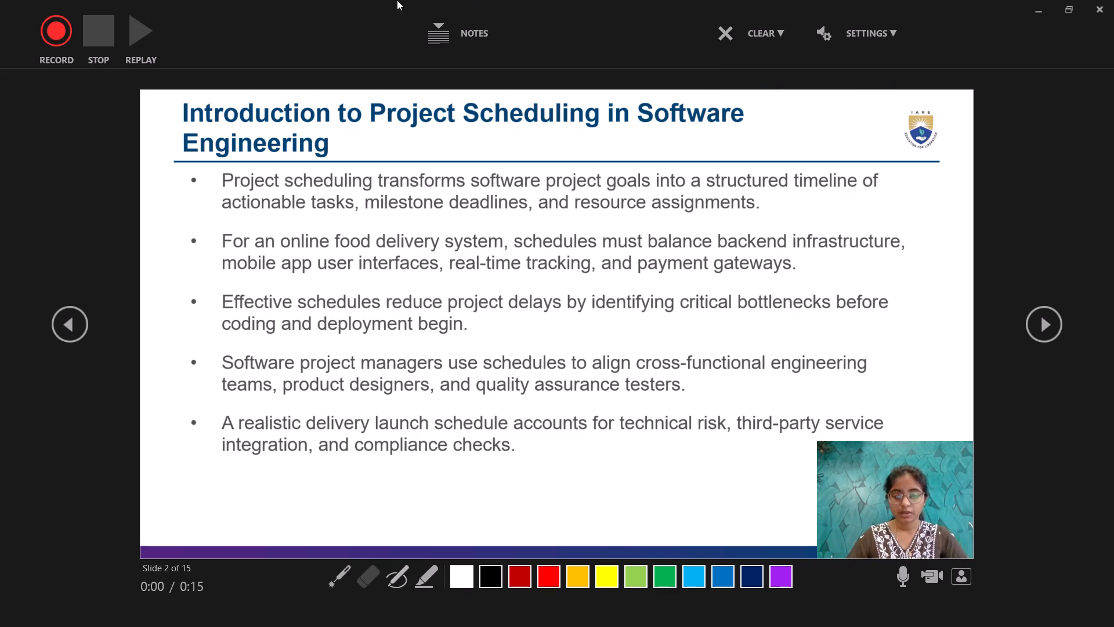
# Start a fresh webcam narration recording on the Introduction to Project Scheduling slide.
pyautogui.click(54, 35)
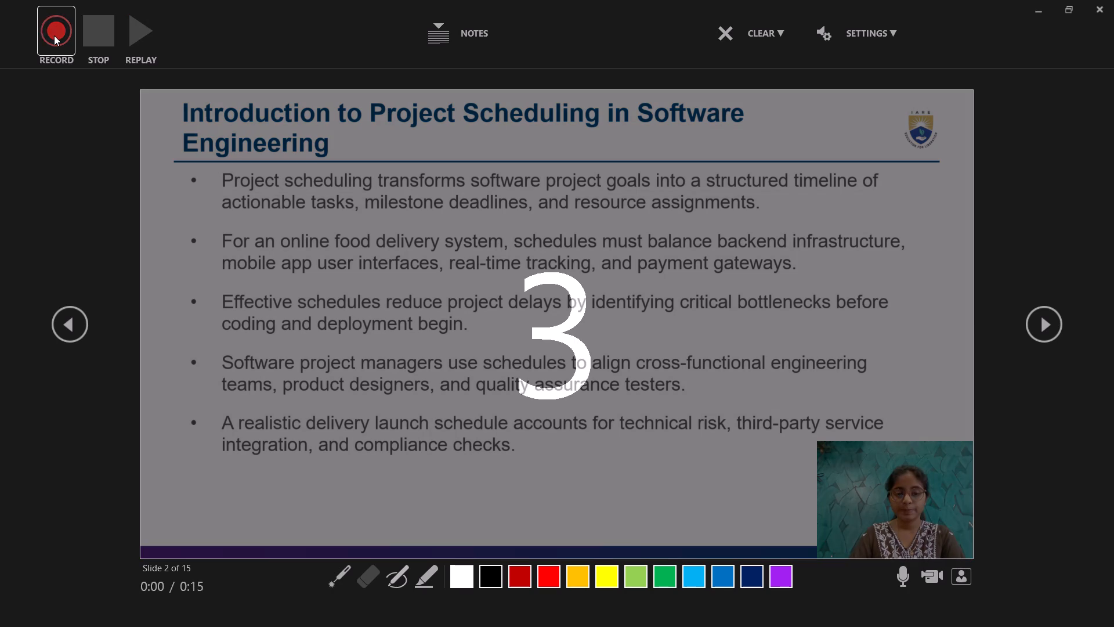
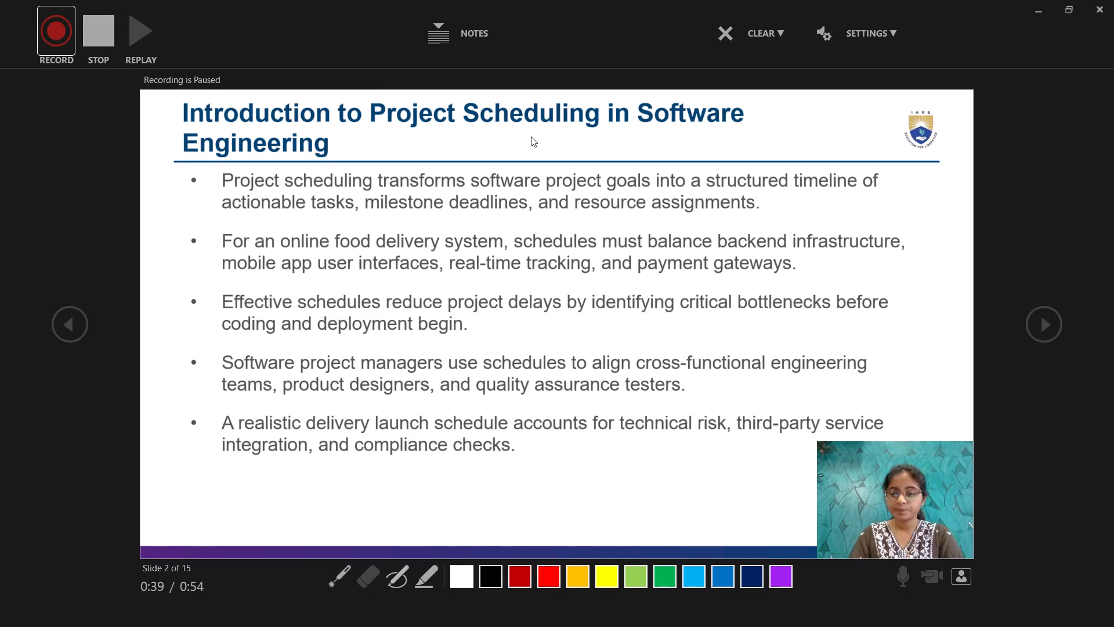
# Stop the slide 2 narration at about 39 seconds and close the recording view to return to the slide editor.
pyautogui.click(92, 36)
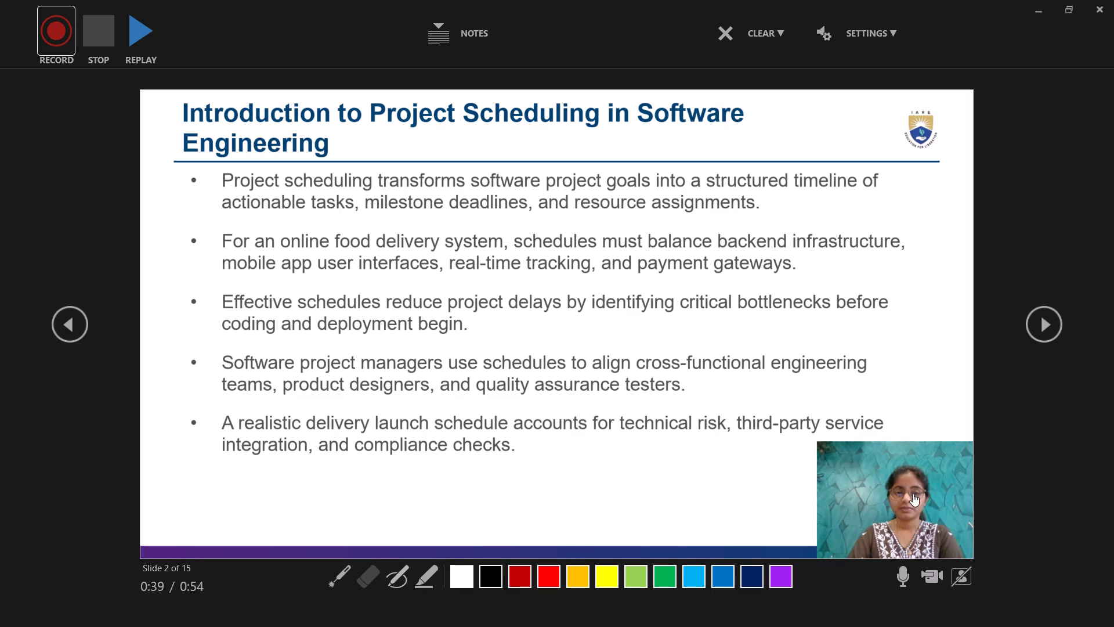
pyautogui.click(913, 493)
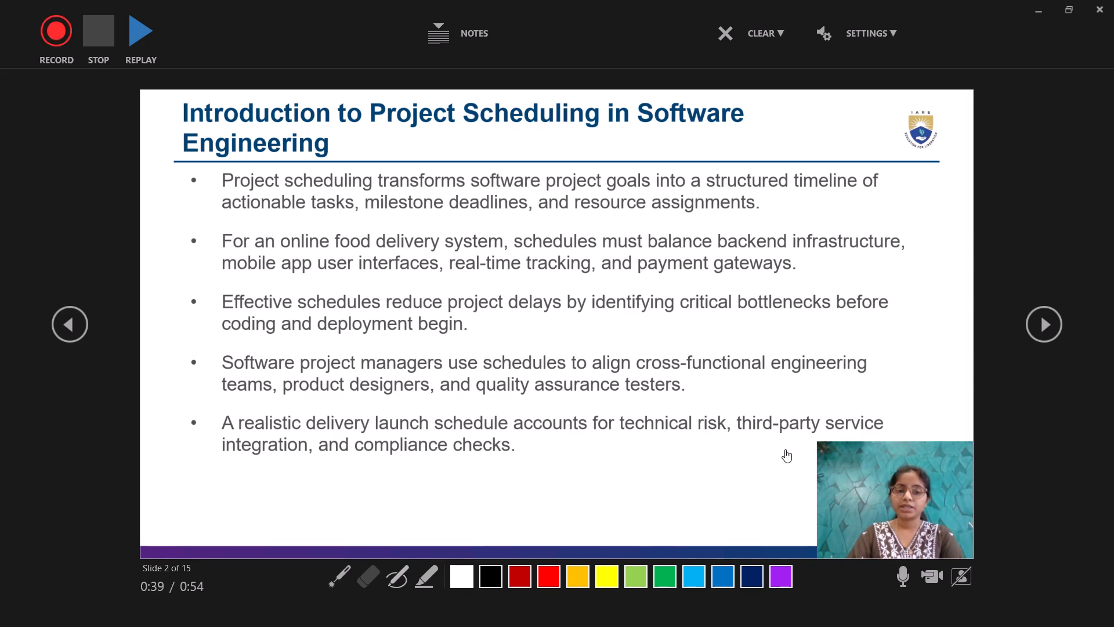
pyautogui.click(1111, 4)
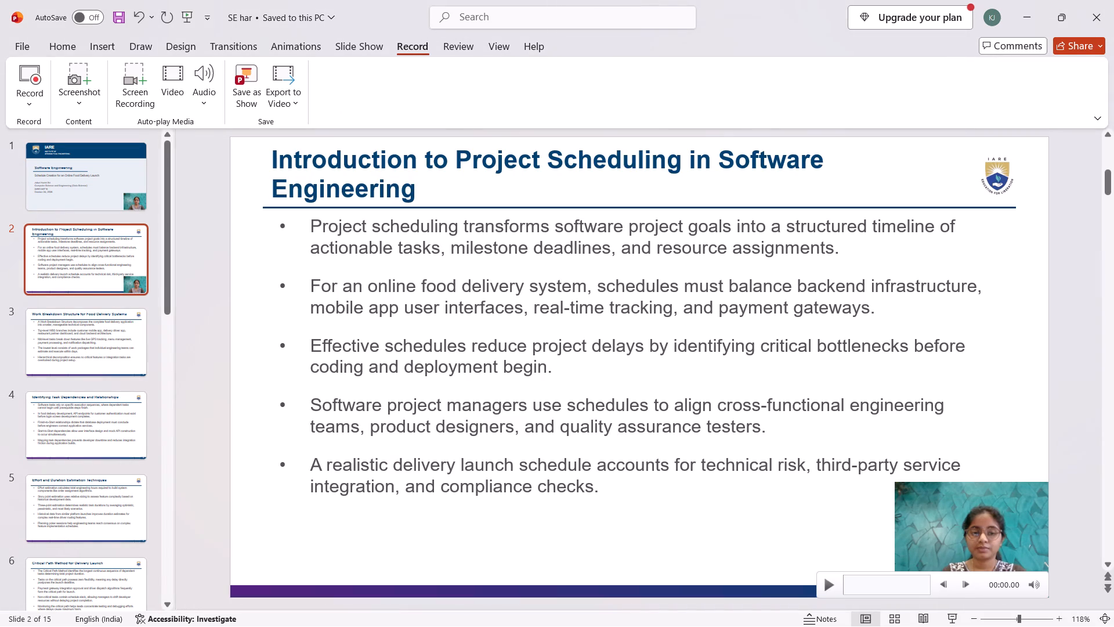
# Play the end of the webcam narration clip on slide 2 to check it, and deselect the clip.
pyautogui.click(928, 578)
pyautogui.click(829, 588)
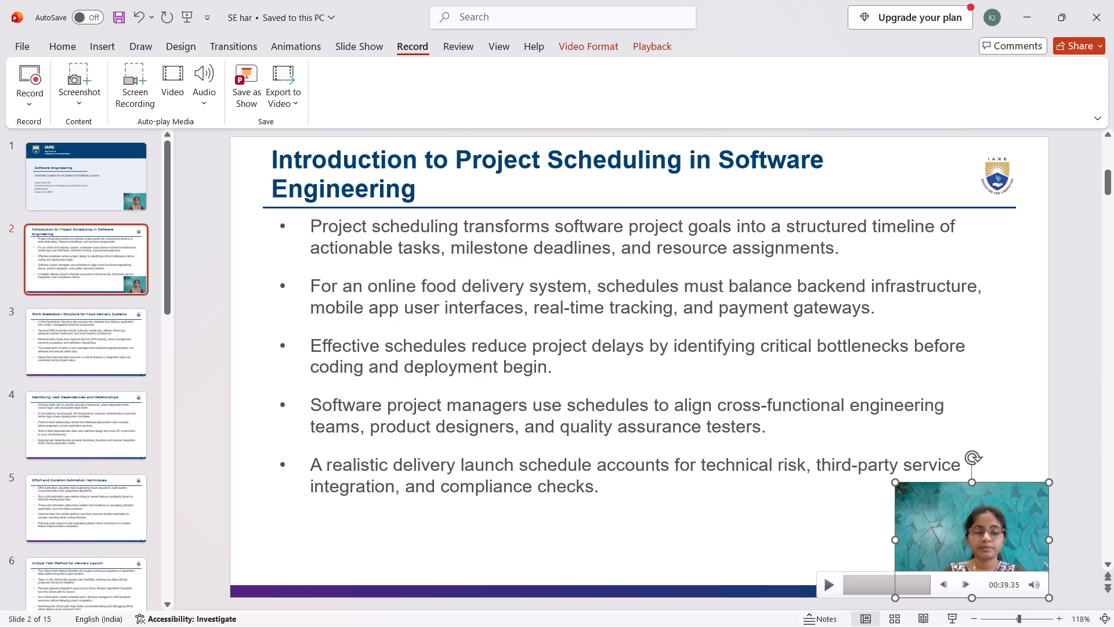
pyautogui.click(913, 406)
pyautogui.click(1065, 370)
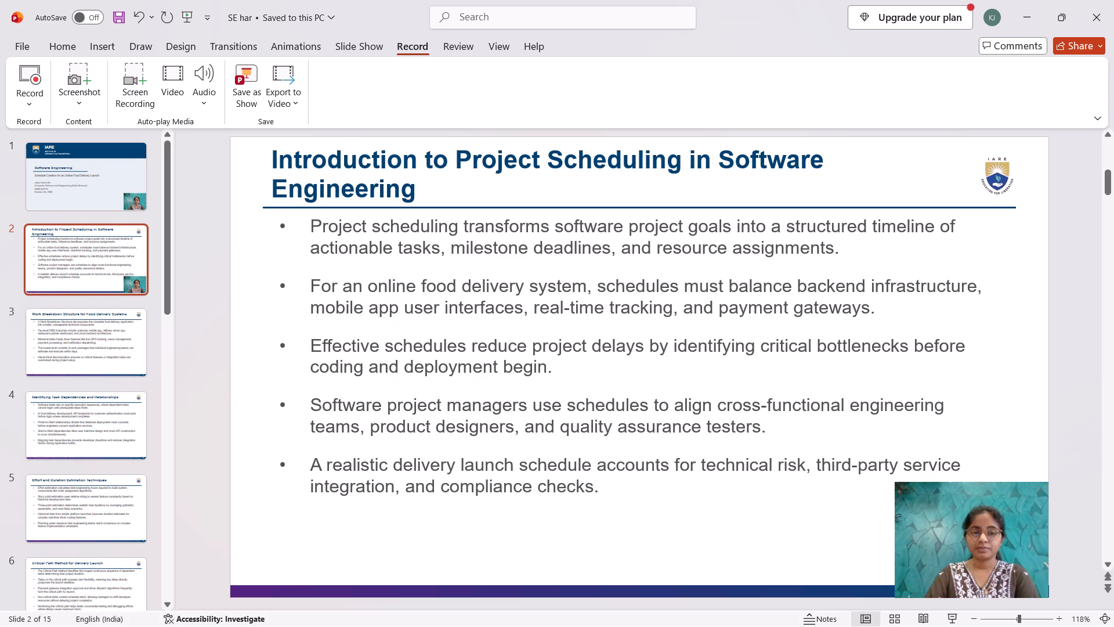
# Open the recording view on slide 3, Work Breakdown Structure for Food Delivery Systems.
pyautogui.click(63, 345)
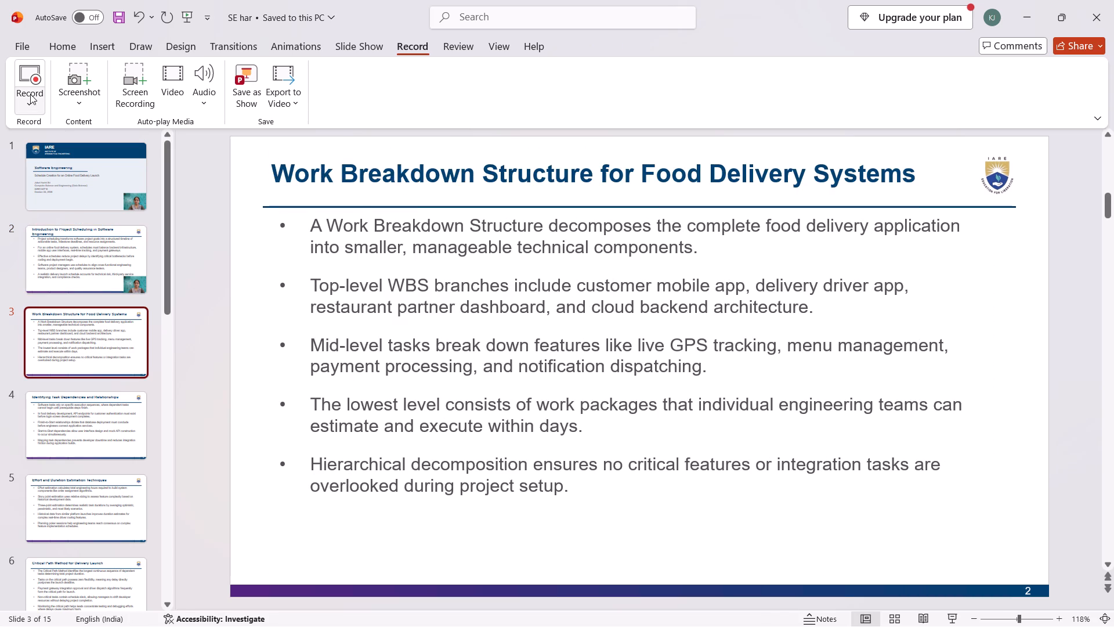
pyautogui.click(30, 94)
pyautogui.click(51, 129)
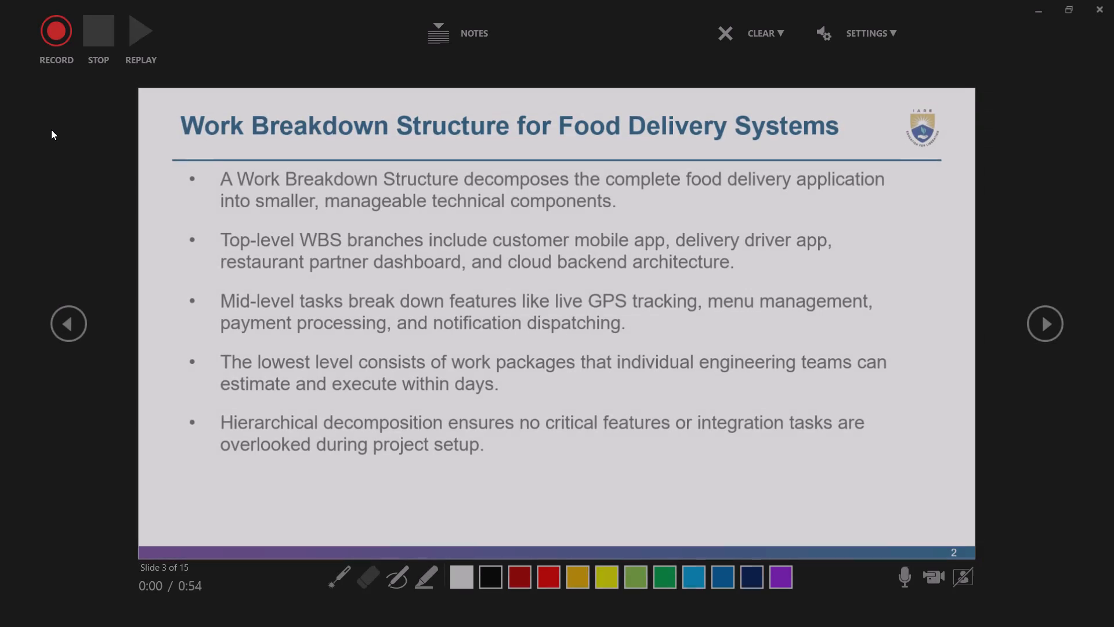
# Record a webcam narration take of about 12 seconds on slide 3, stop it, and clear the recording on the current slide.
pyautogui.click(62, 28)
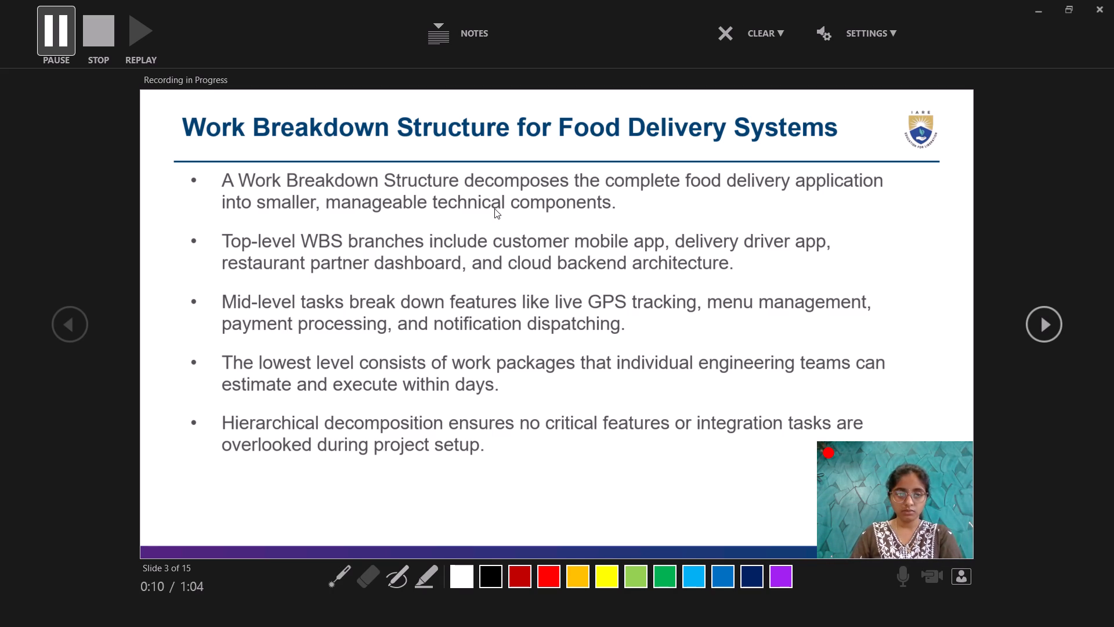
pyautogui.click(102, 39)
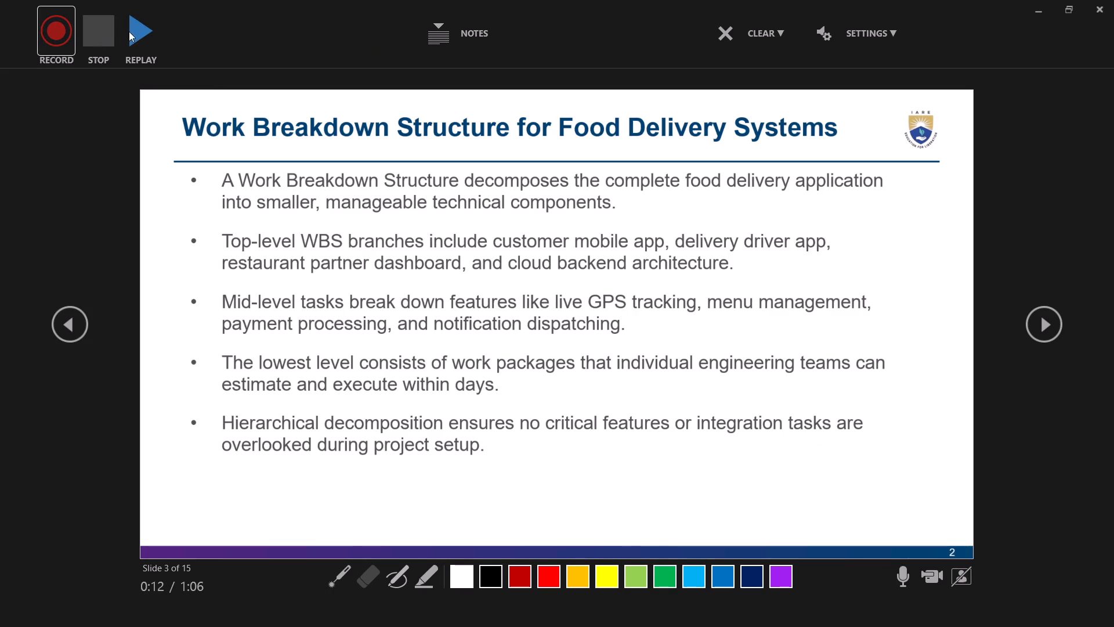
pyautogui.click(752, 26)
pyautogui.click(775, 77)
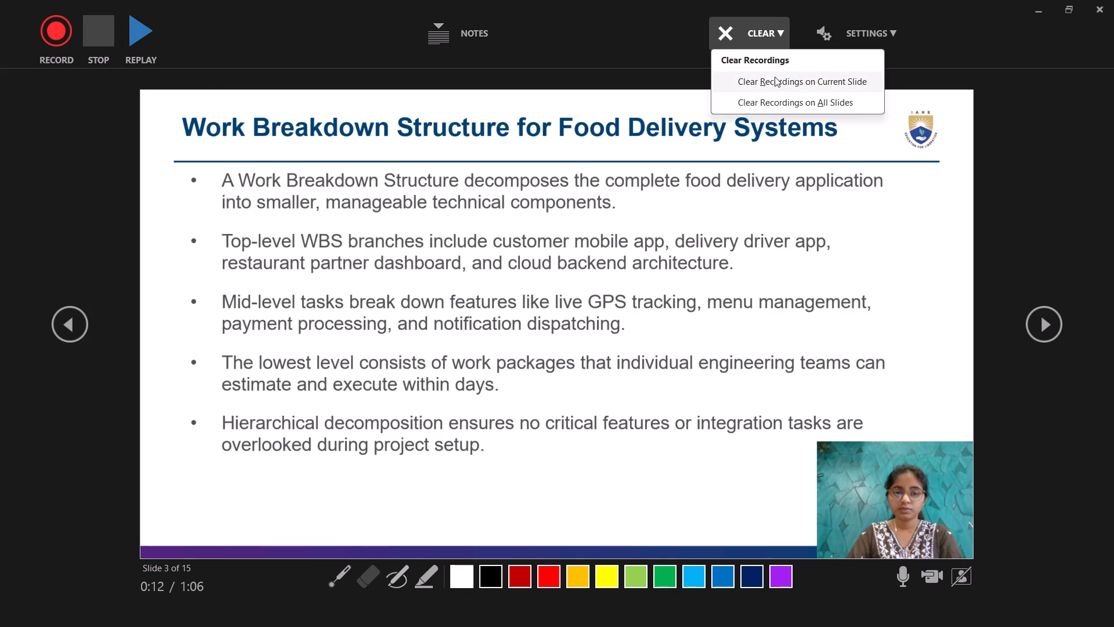
# Start a fresh webcam narration recording on the Work Breakdown Structure slide.
pyautogui.click(61, 28)
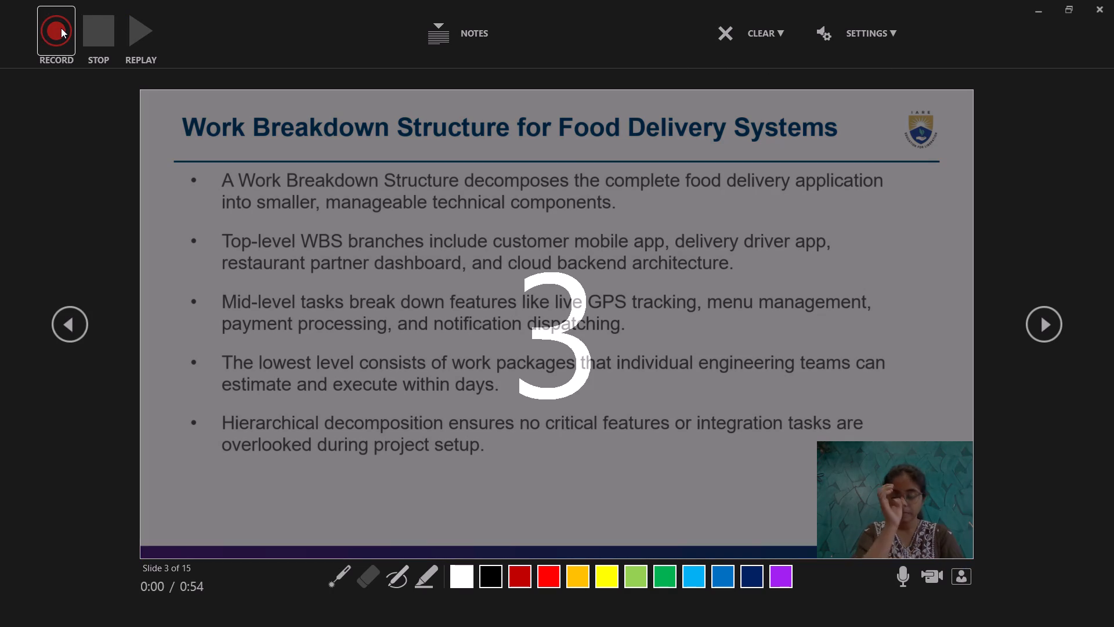
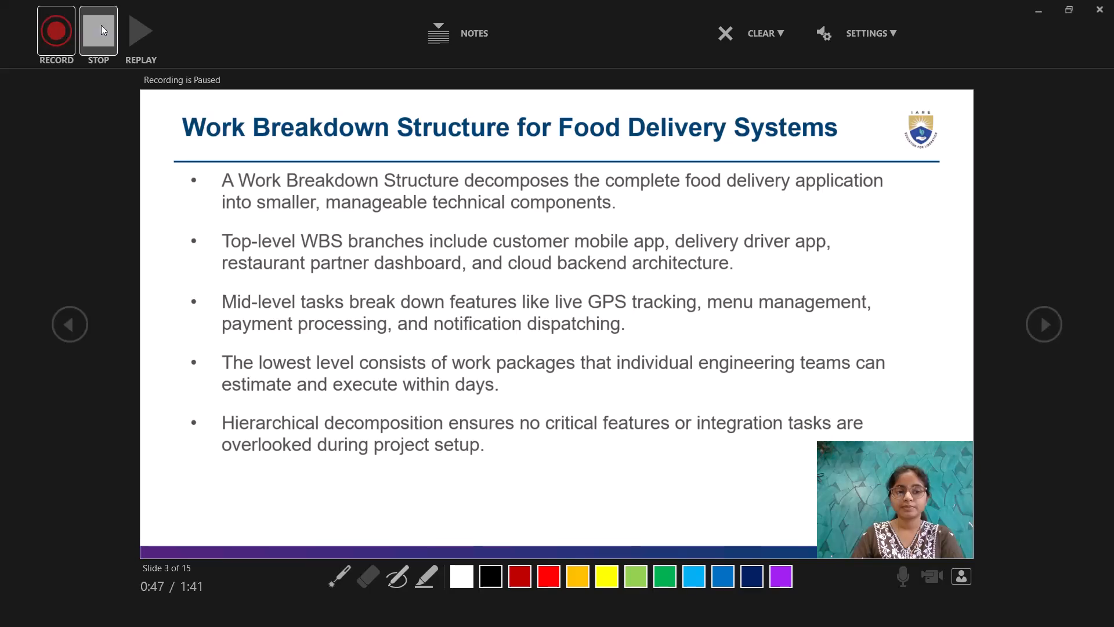
# Stop the webcam narration recording on slide 3 at about 47 seconds.
pyautogui.click(99, 33)
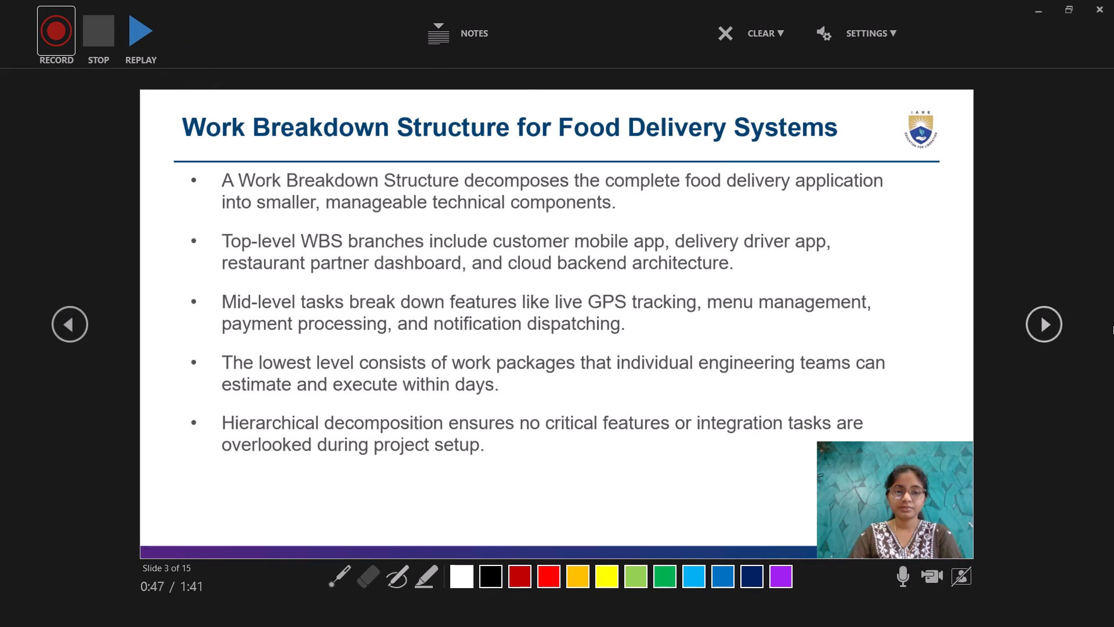
# Advance to slide 4, Identifying Task Dependencies and Relationships, rechecking slide 3 on the way, and start its webcam narration recording.
pyautogui.click(1051, 326)
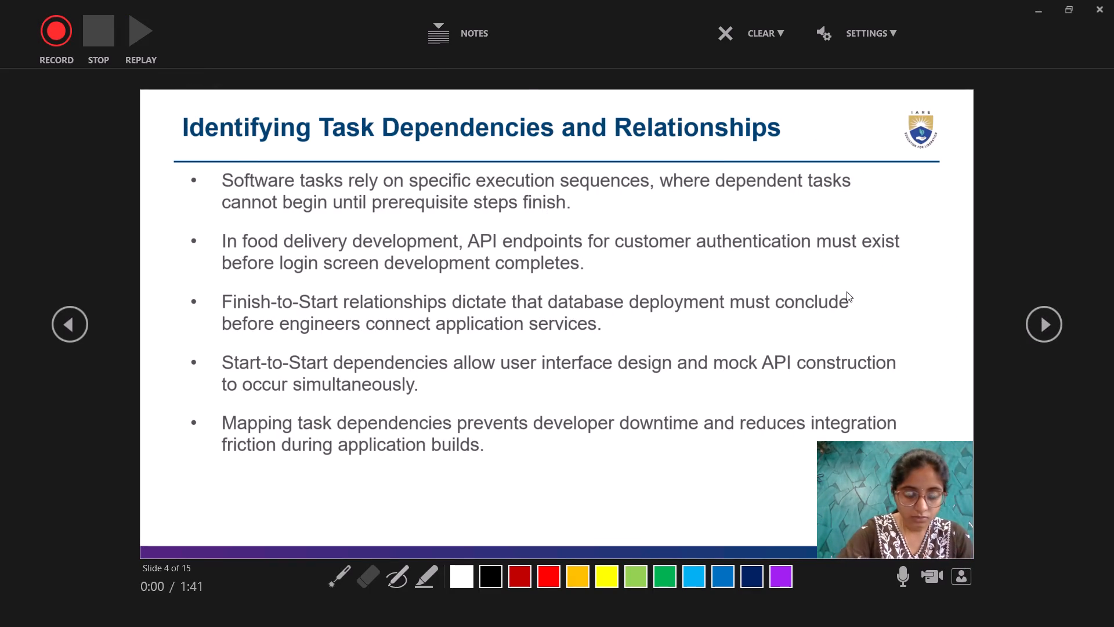
pyautogui.click(70, 325)
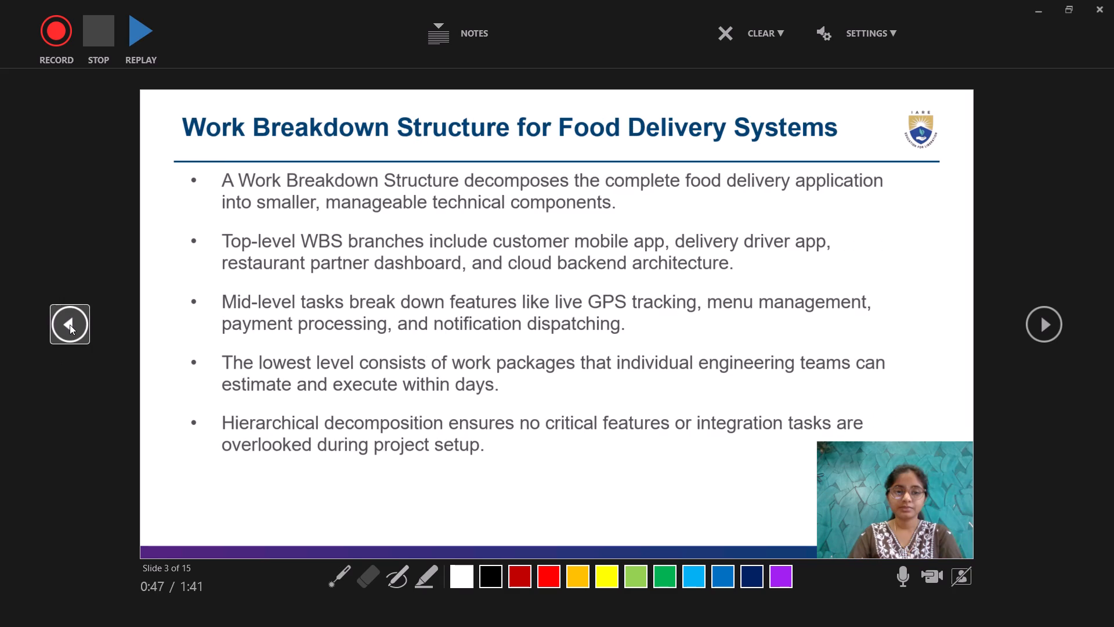
pyautogui.click(1057, 329)
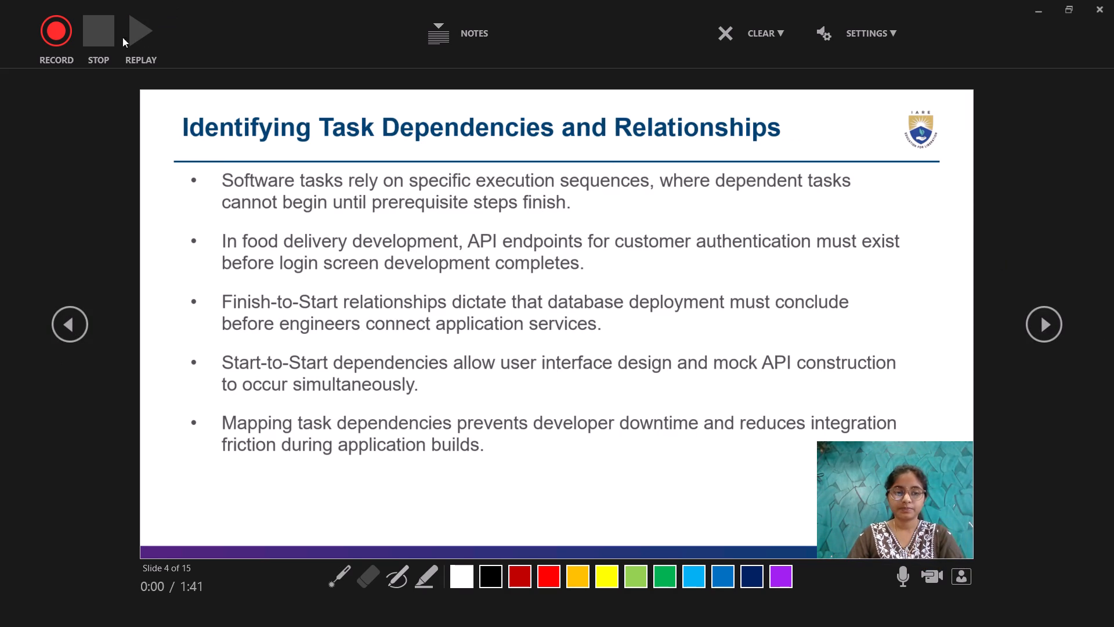
pyautogui.click(49, 34)
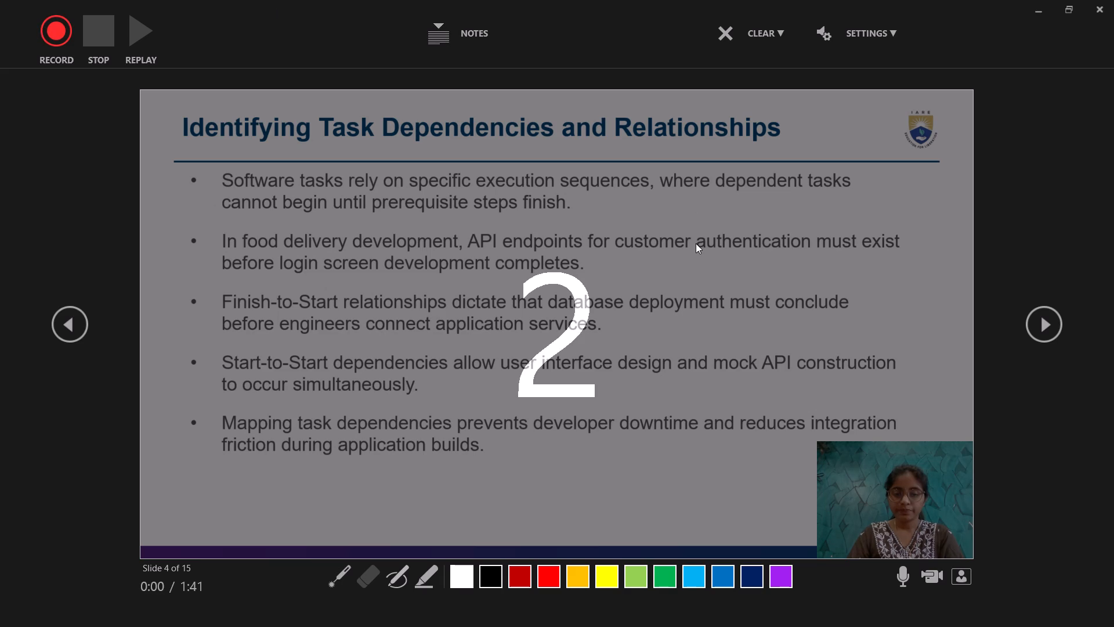
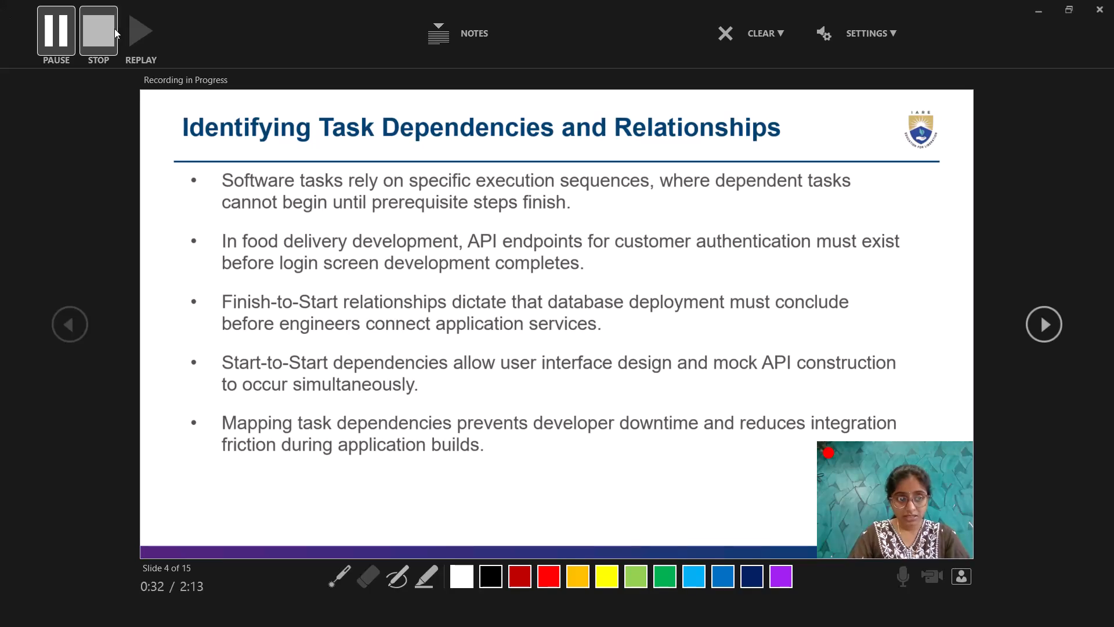
# Stop the slide 4 narration at about 33 seconds and discard the take by clearing the recordings on the current slide only.
pyautogui.click(114, 28)
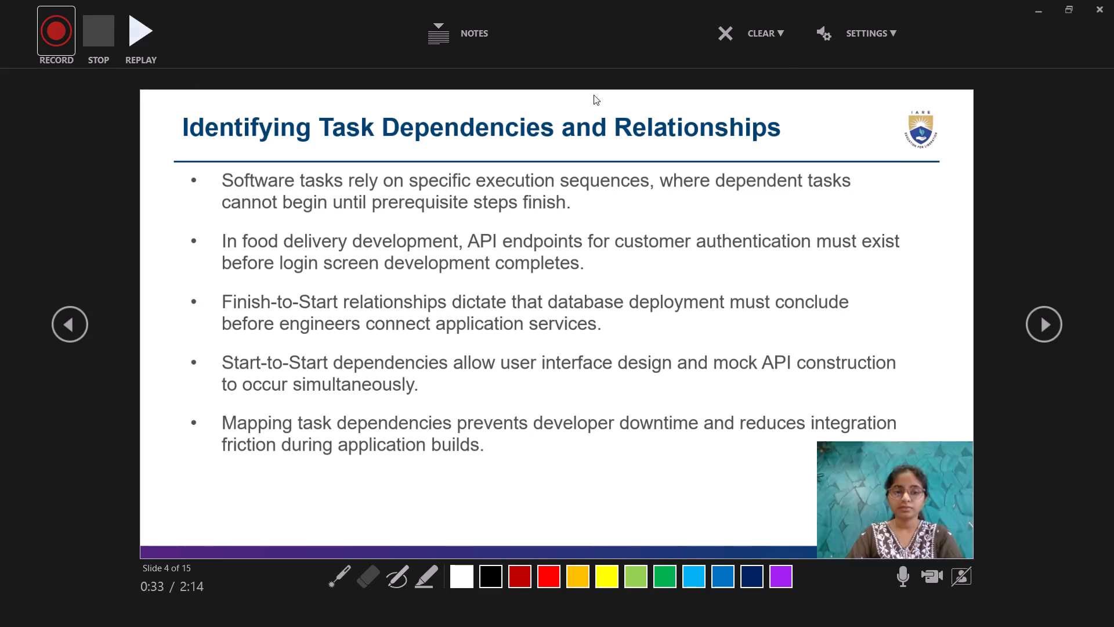
pyautogui.click(769, 26)
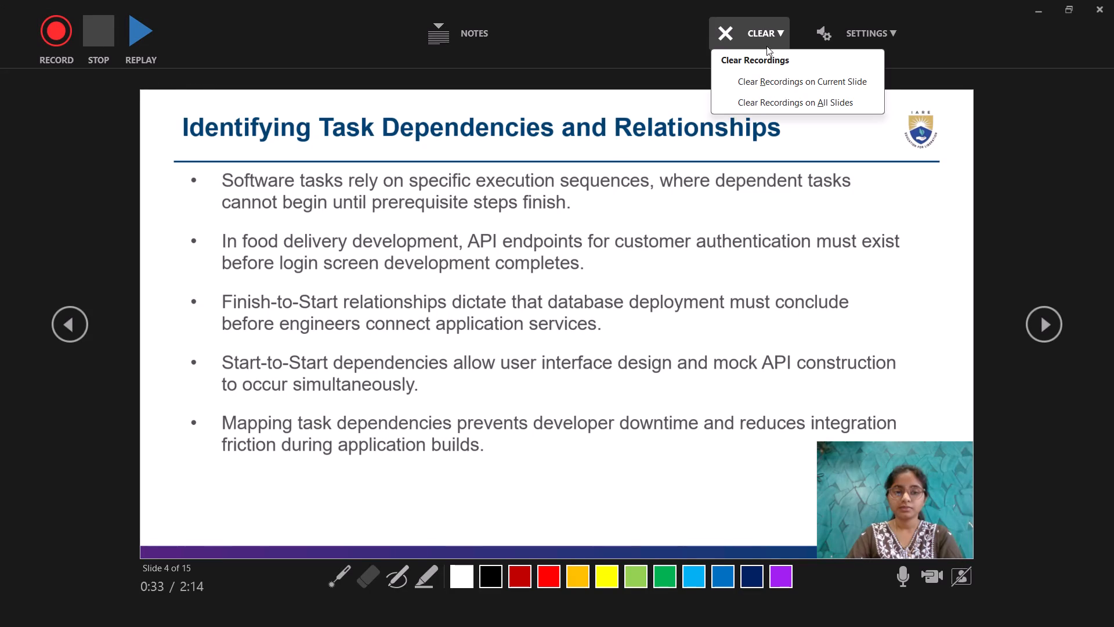
pyautogui.click(749, 84)
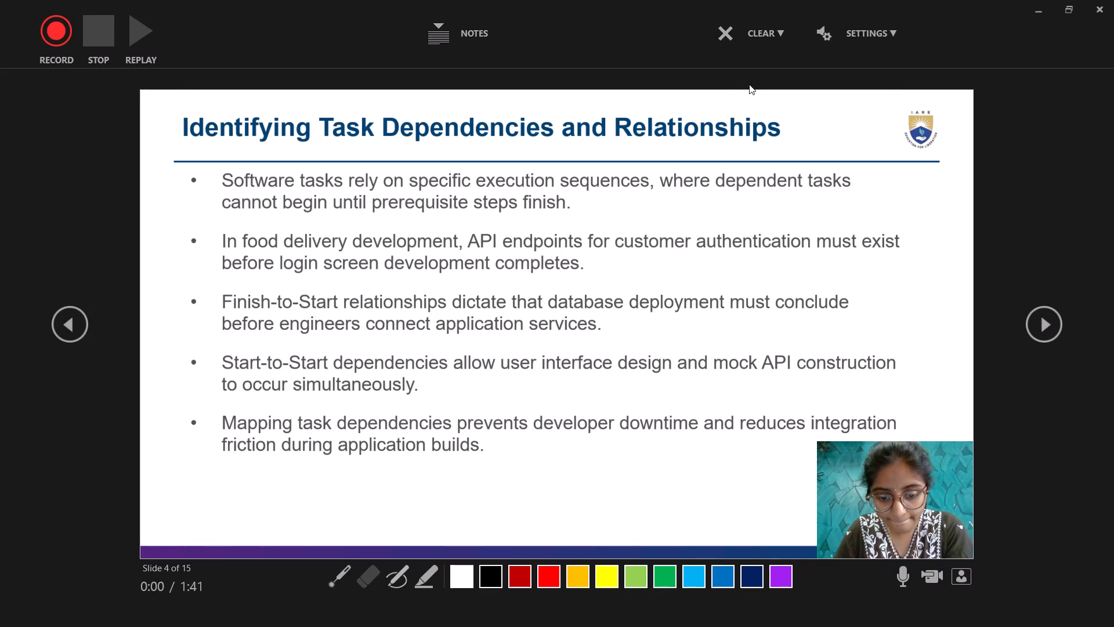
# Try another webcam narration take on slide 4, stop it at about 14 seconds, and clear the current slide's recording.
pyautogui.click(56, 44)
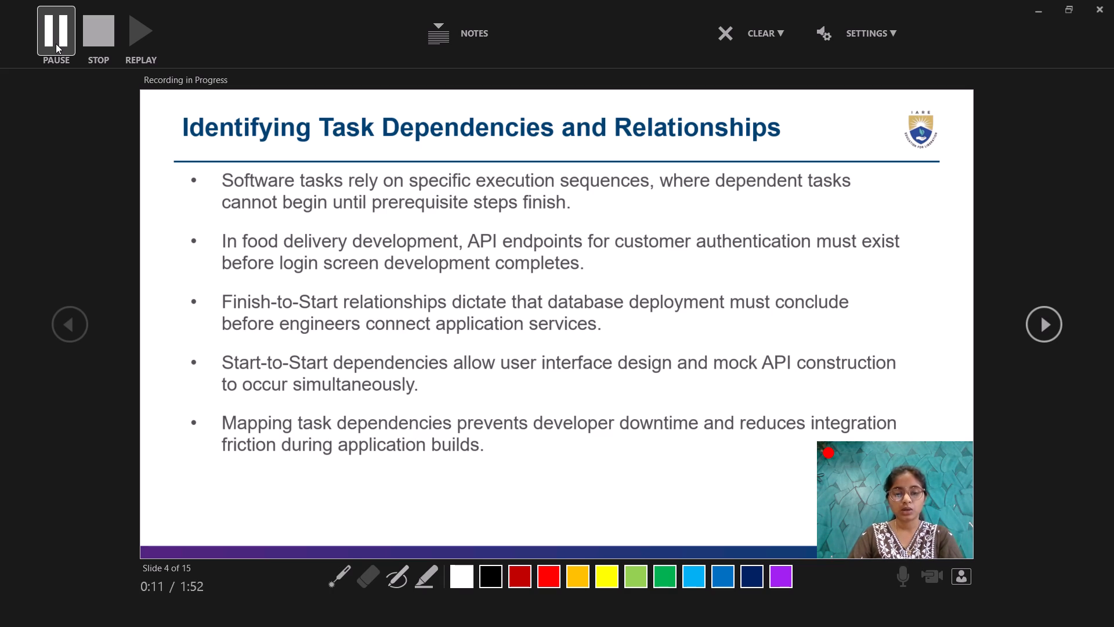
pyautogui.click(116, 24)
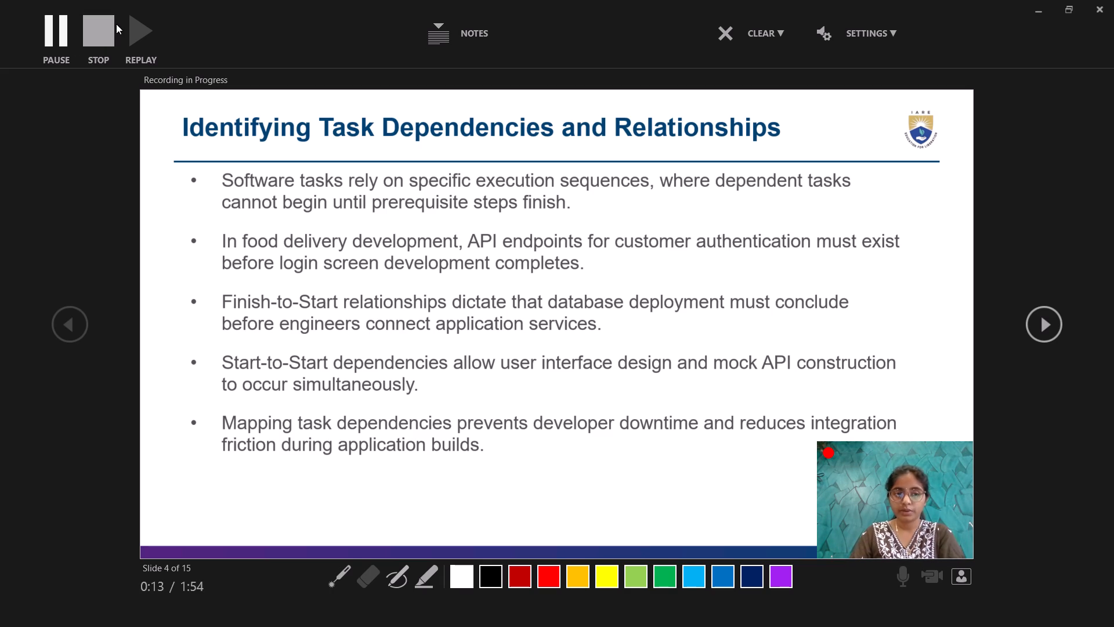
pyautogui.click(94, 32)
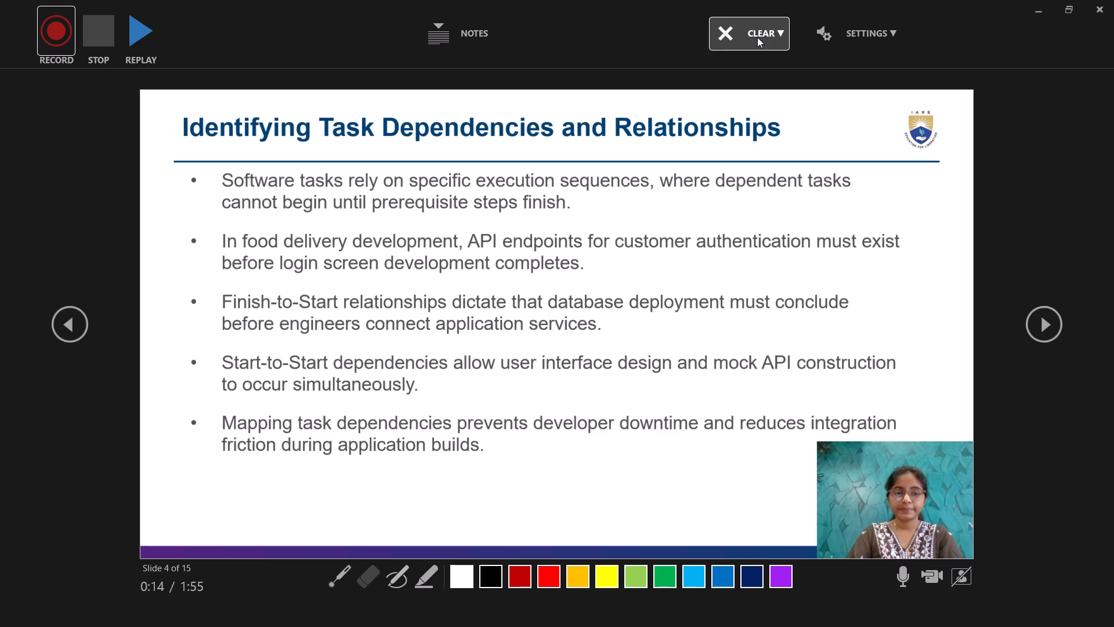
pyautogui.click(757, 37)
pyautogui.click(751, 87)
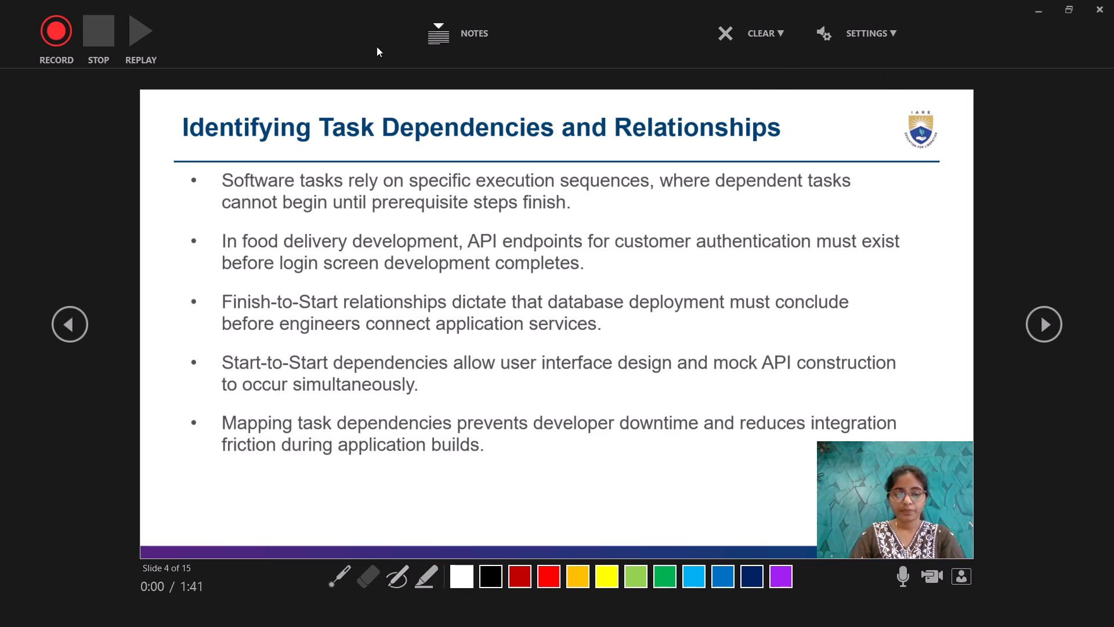
# Start a fresh webcam narration recording on slide 4, Identifying Task Dependencies and Relationships.
pyautogui.click(58, 34)
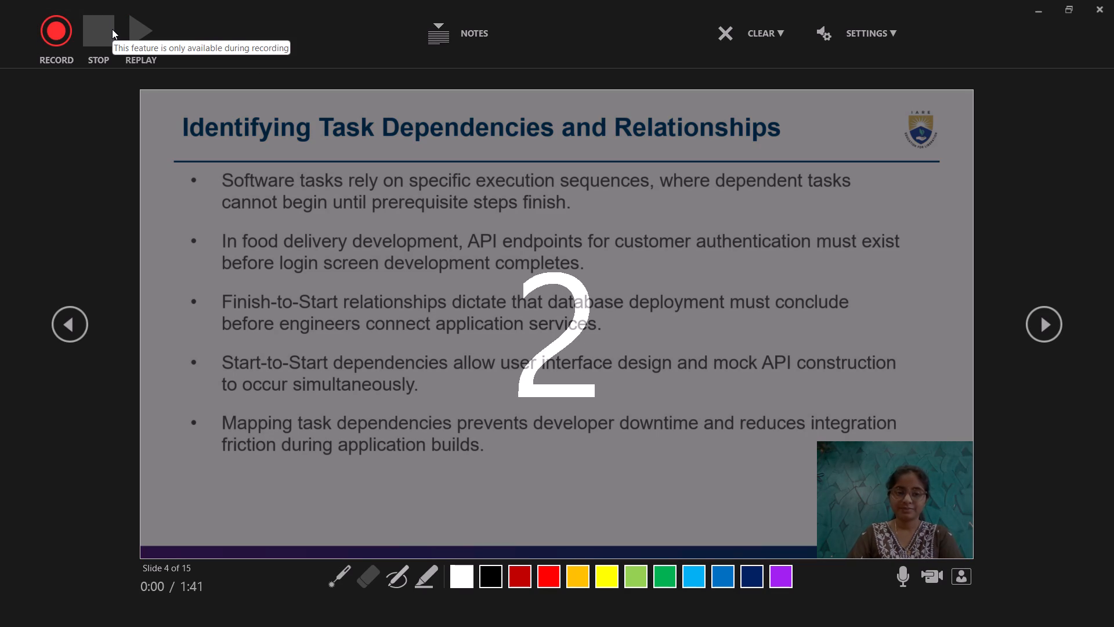
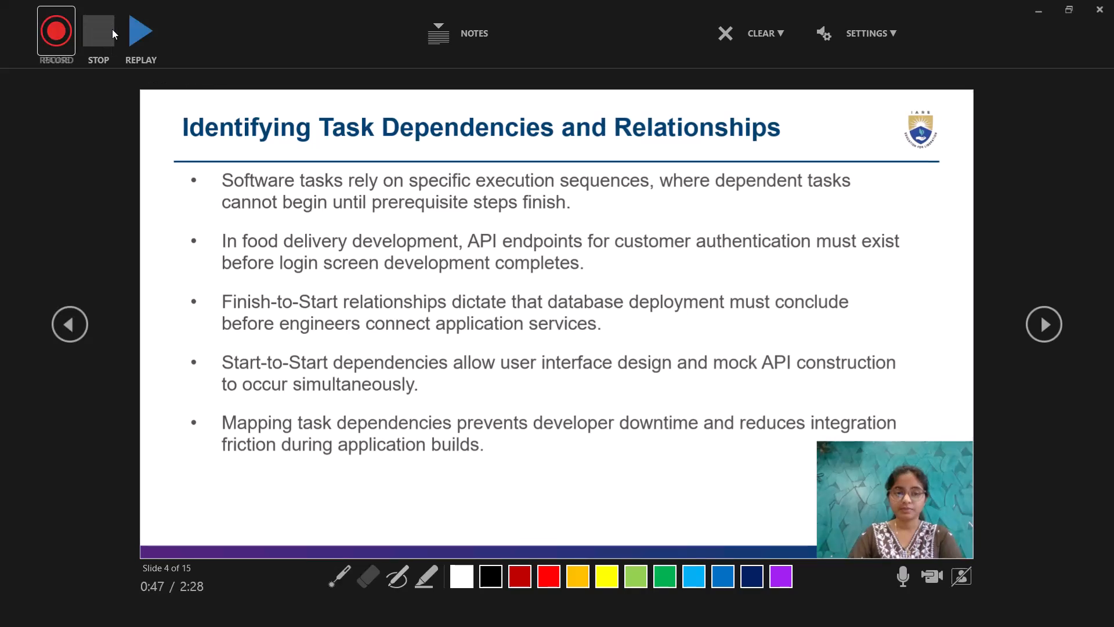
# Advance to slide 5, Effort and Duration Estimation Techniques.
pyautogui.click(1049, 315)
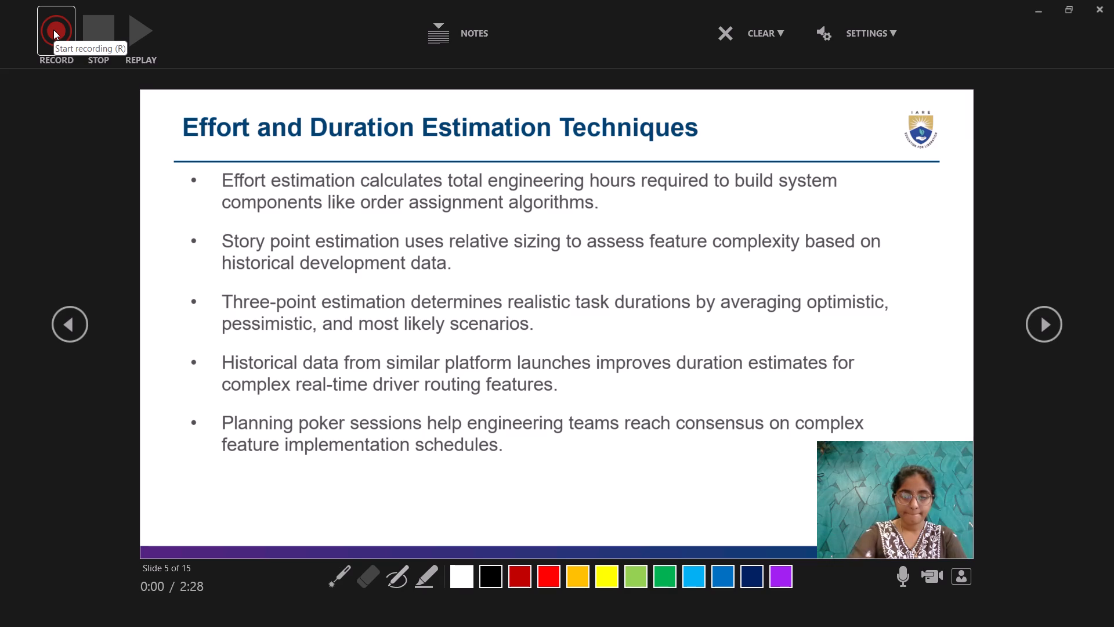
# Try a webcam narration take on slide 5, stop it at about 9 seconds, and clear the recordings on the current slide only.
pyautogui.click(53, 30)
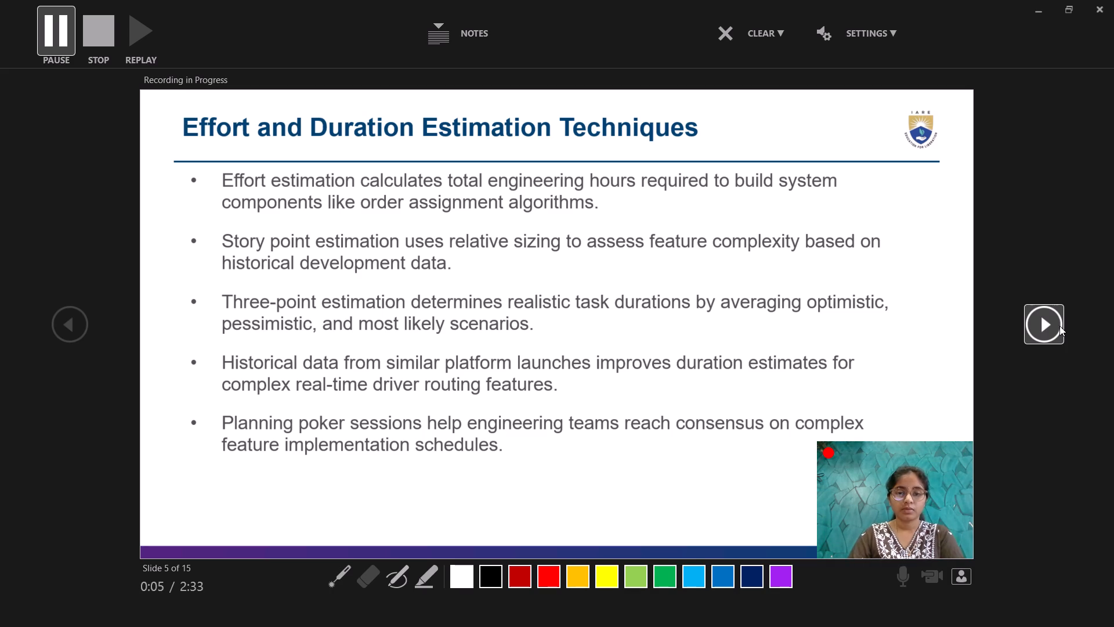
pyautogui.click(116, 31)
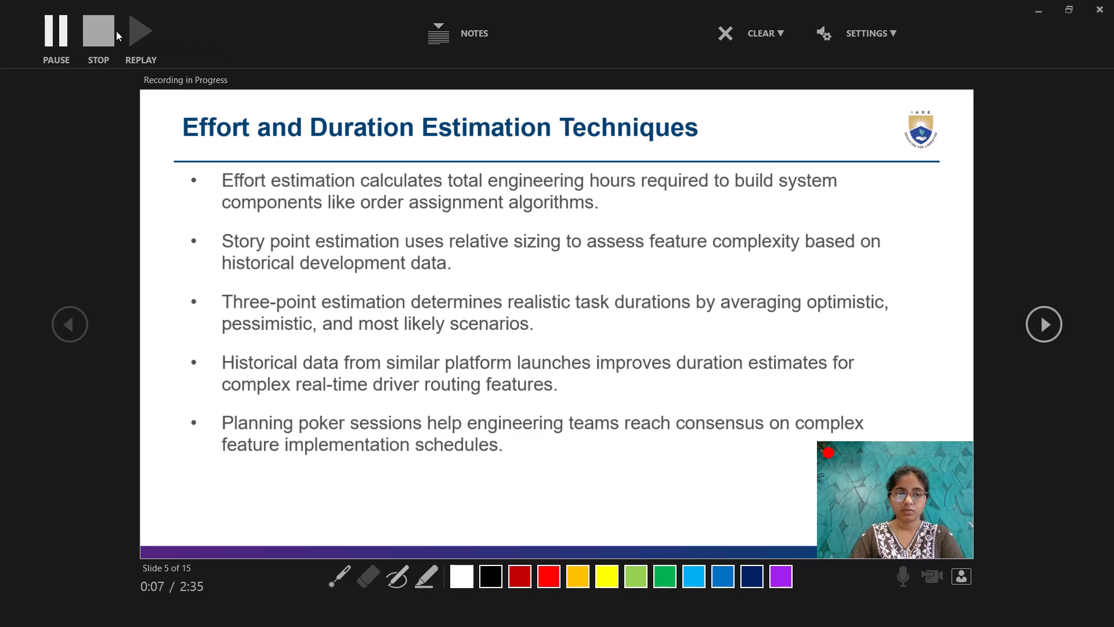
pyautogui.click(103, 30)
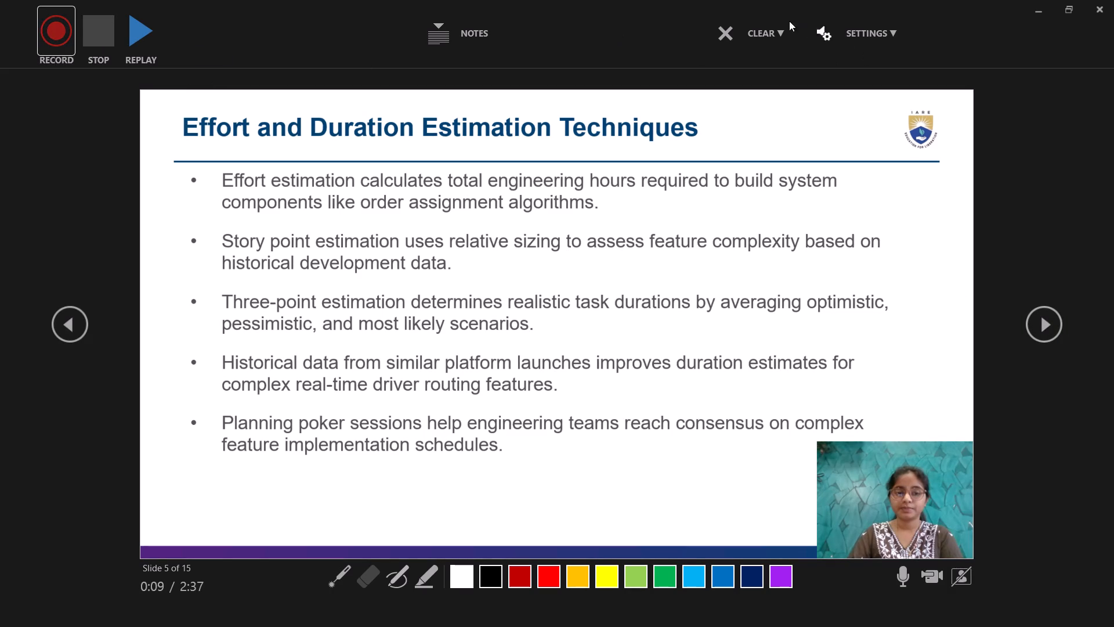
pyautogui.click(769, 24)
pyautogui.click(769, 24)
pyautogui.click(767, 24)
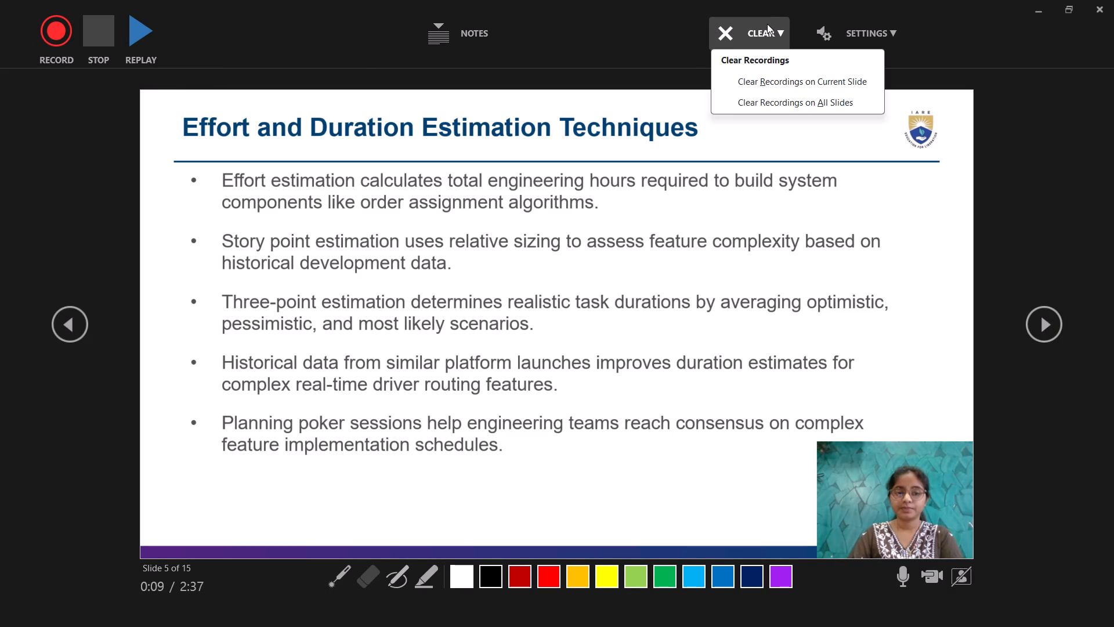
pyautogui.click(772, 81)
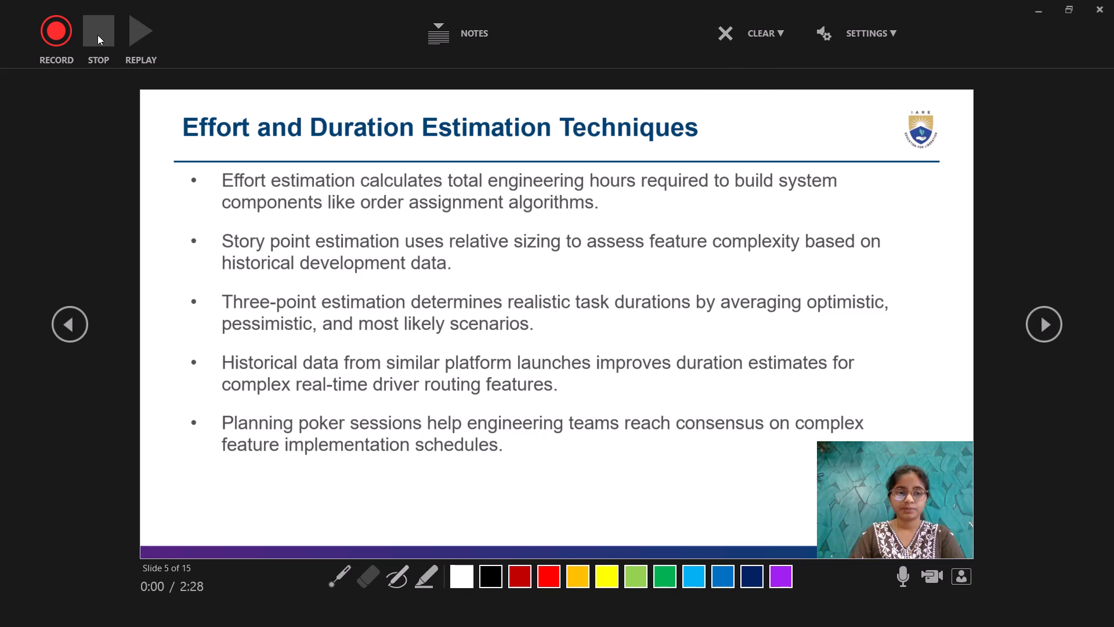
# Start a fresh webcam narration recording on slide 5, Effort and Duration Estimation Techniques.
pyautogui.click(56, 28)
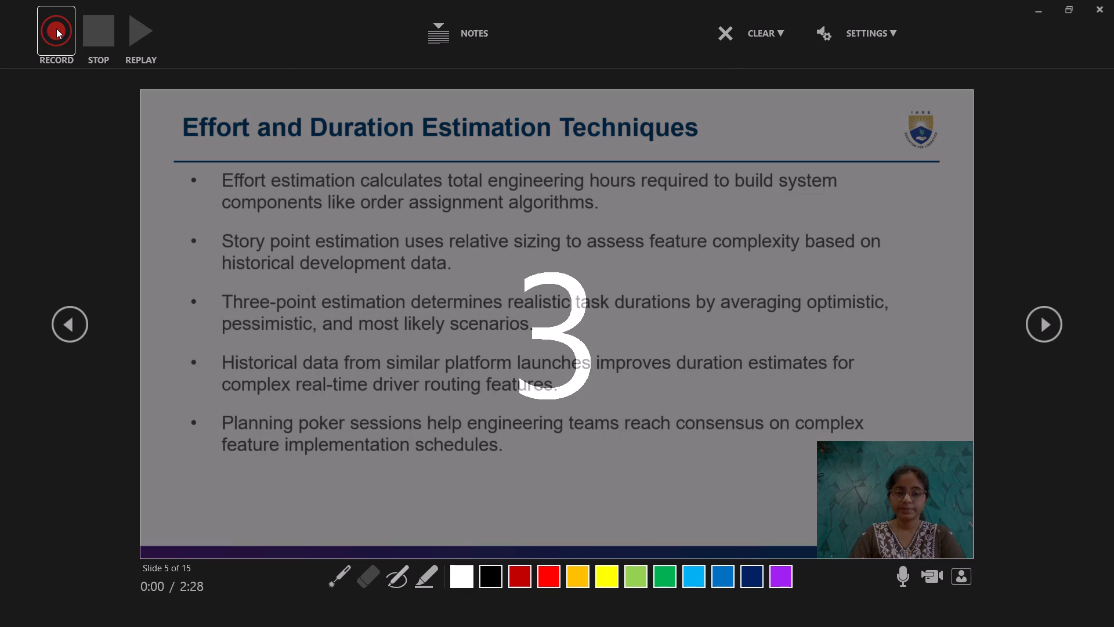
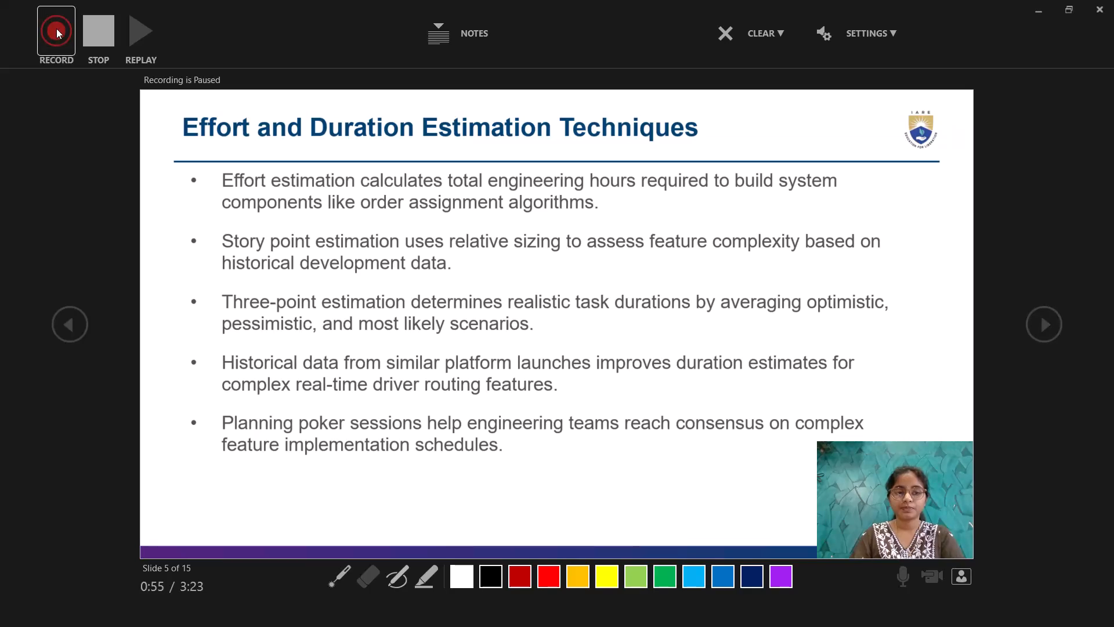
# Stop the slide 5 webcam narration take at about 56 seconds.
pyautogui.click(99, 24)
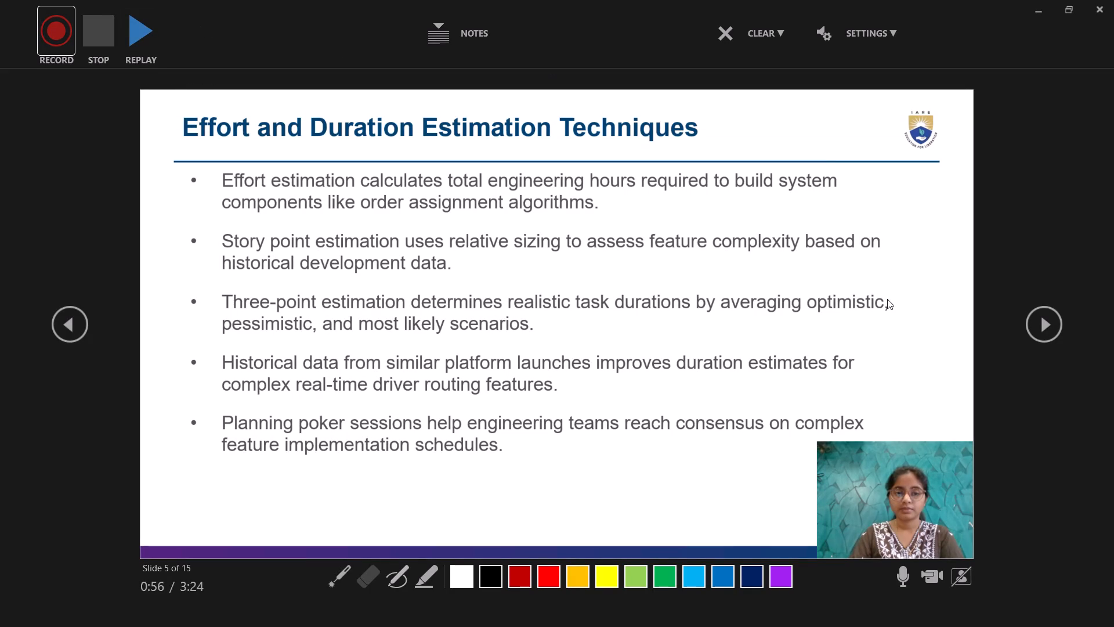
# Advance to slide 6, Critical Path Method for Delivery Launch.
pyautogui.click(1043, 334)
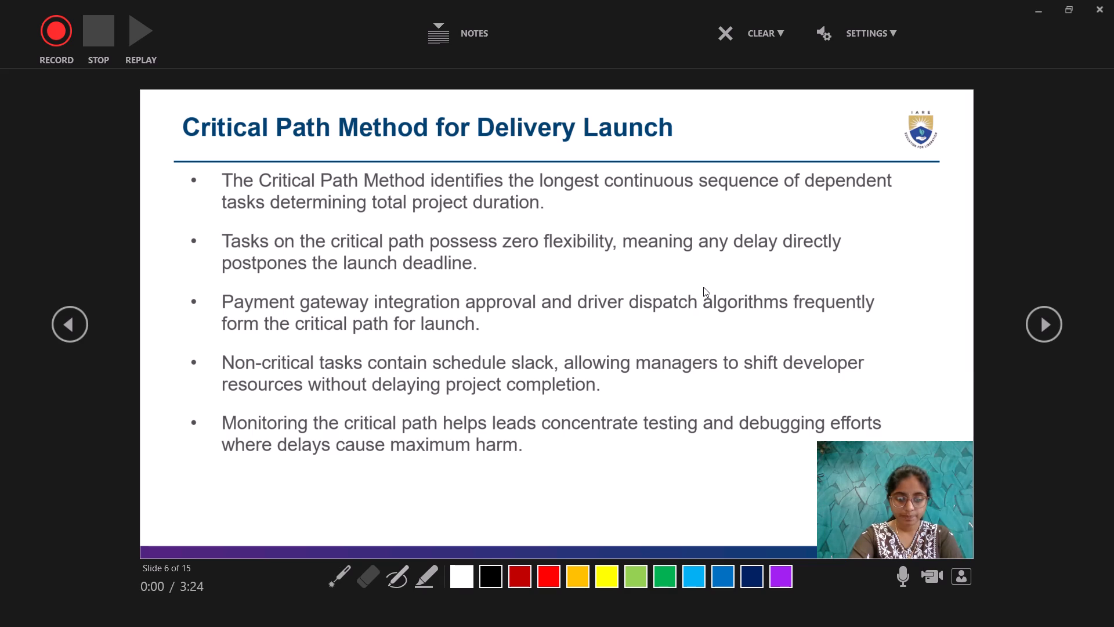
pyautogui.click(58, 332)
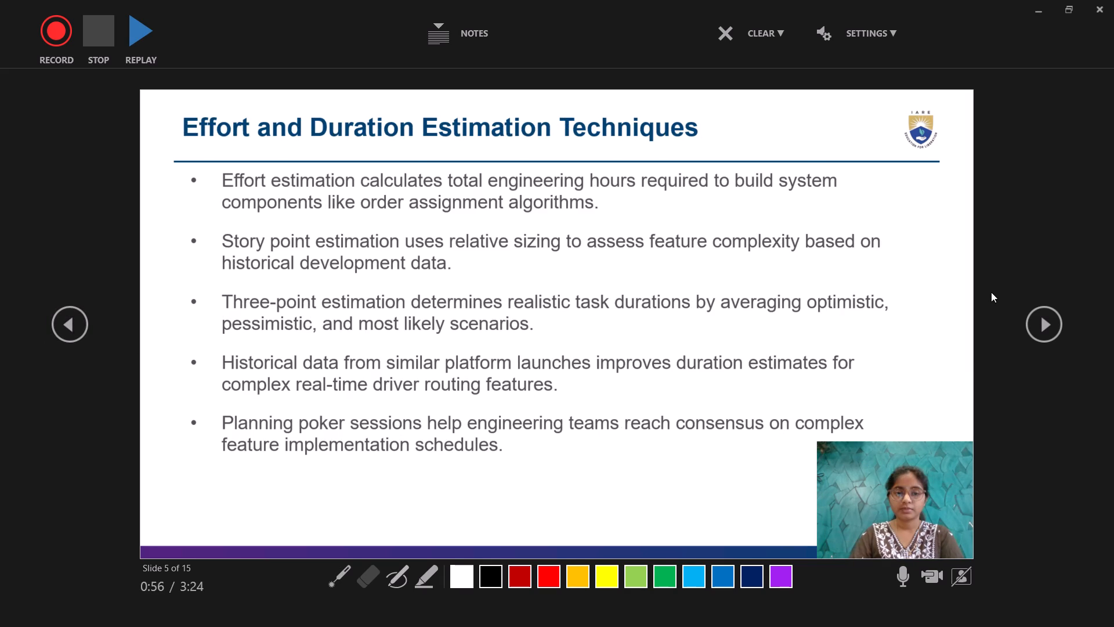
pyautogui.click(1026, 323)
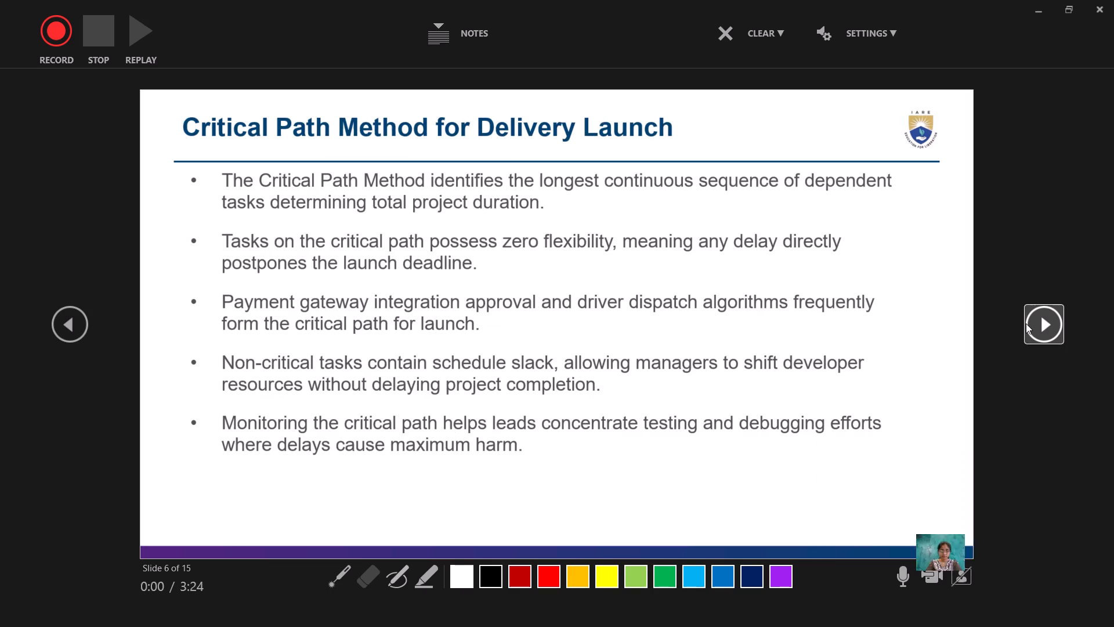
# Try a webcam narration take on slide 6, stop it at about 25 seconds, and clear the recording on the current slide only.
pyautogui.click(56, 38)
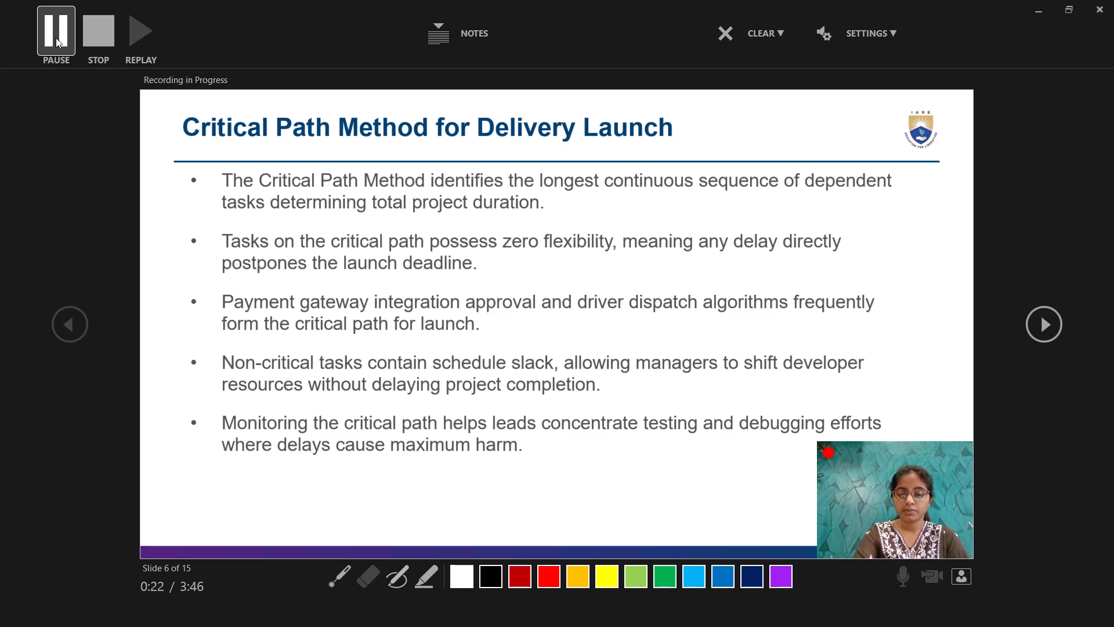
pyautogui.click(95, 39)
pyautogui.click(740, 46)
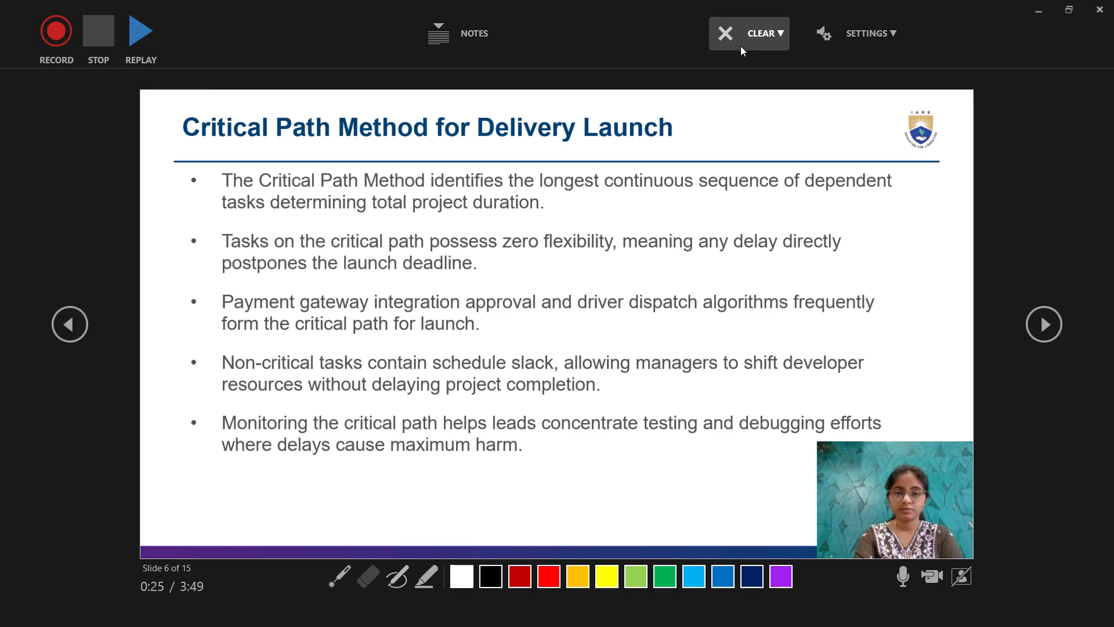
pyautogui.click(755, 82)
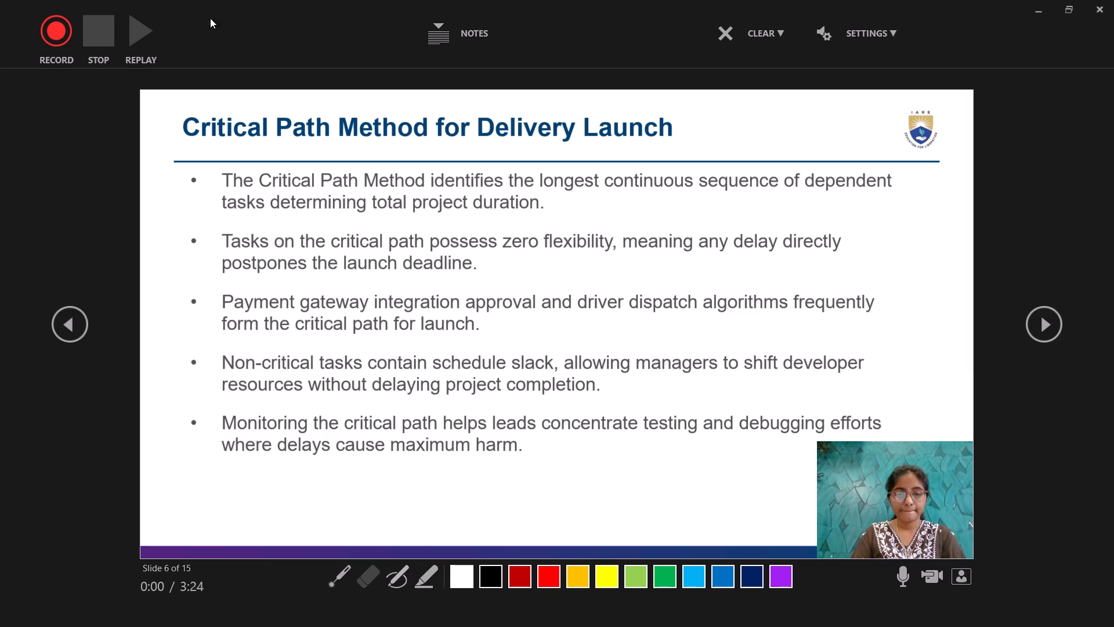
# Start a fresh webcam narration recording on slide 6, Critical Path Method for Delivery Launch.
pyautogui.click(46, 29)
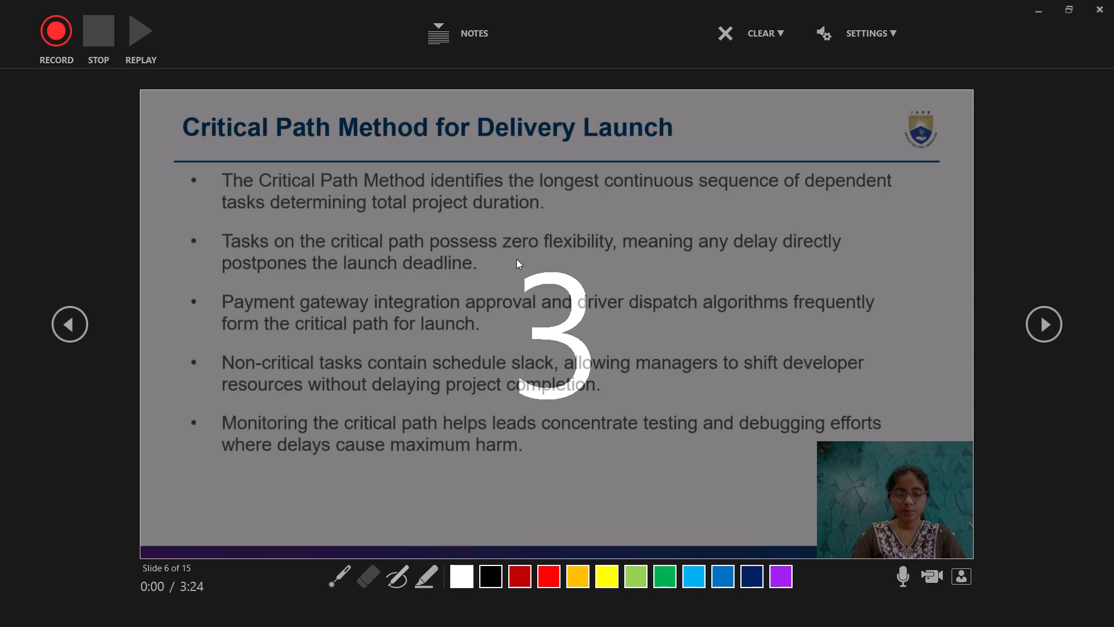
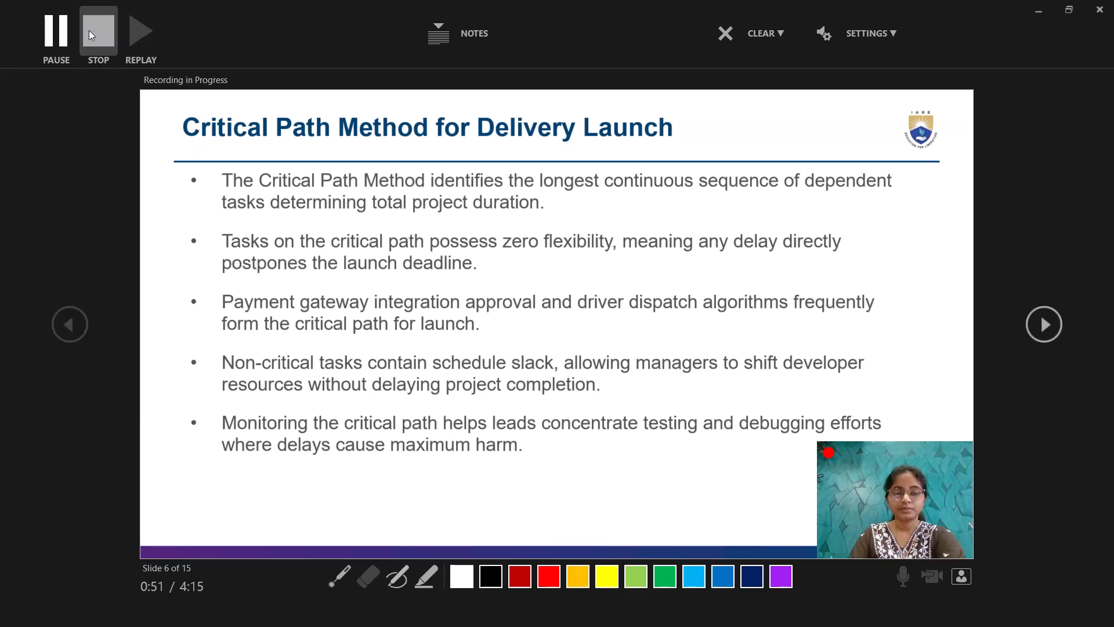
# Stop the slide 6 webcam narration take at about 51 seconds.
pyautogui.click(89, 30)
# After a look back at slide 5, start a webcam narration recording on slide 7, Schedule Buffering and Risk Management.
pyautogui.click(70, 331)
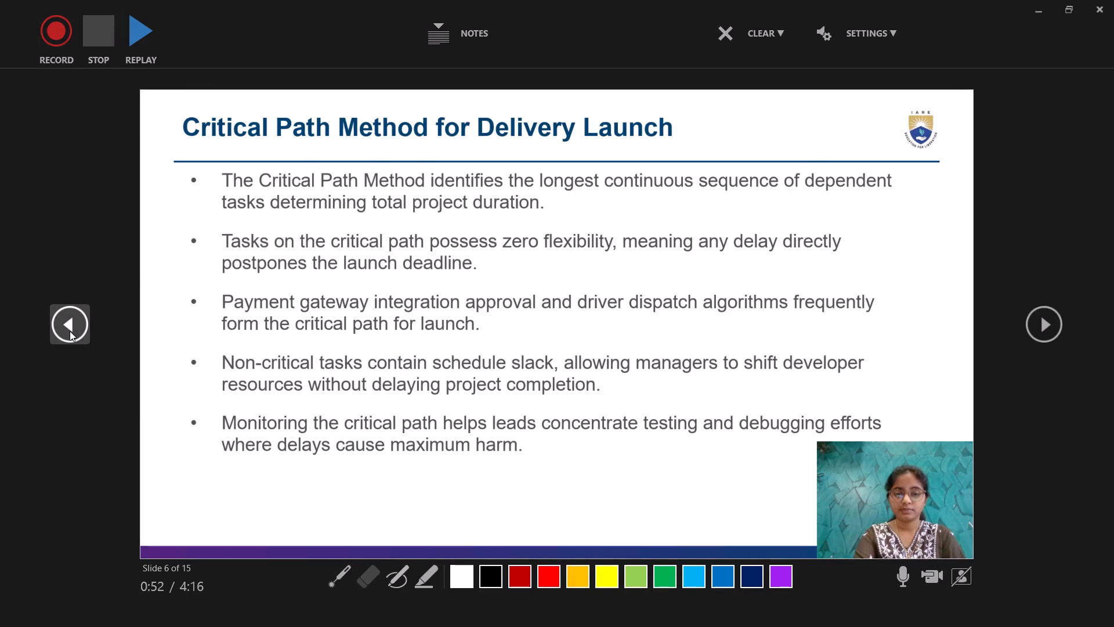
pyautogui.click(1048, 333)
pyautogui.click(1048, 333)
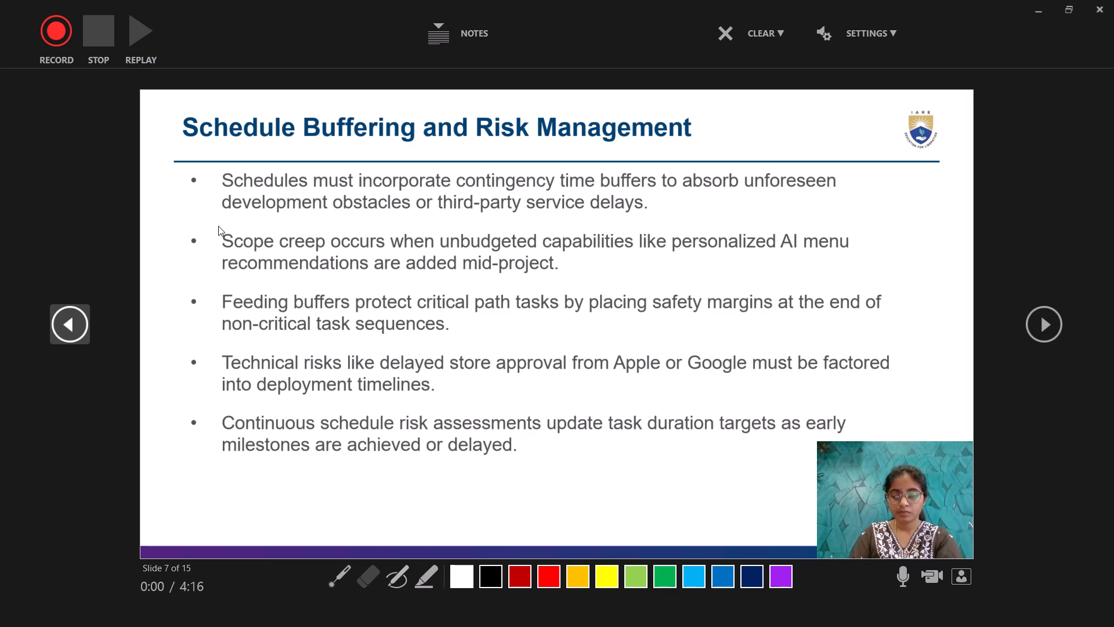
pyautogui.click(56, 17)
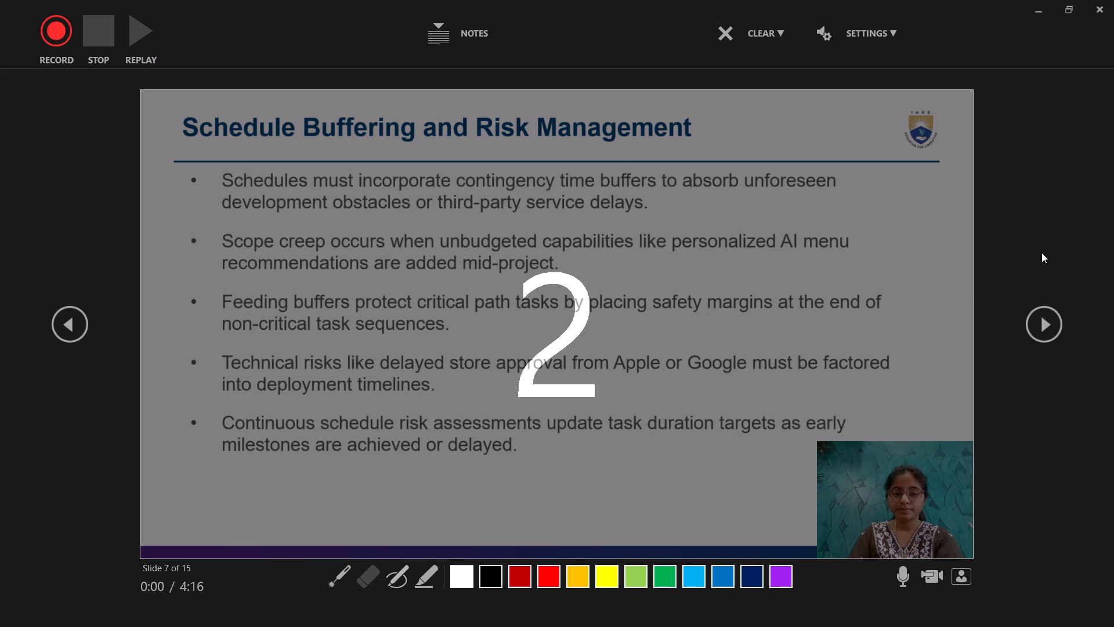
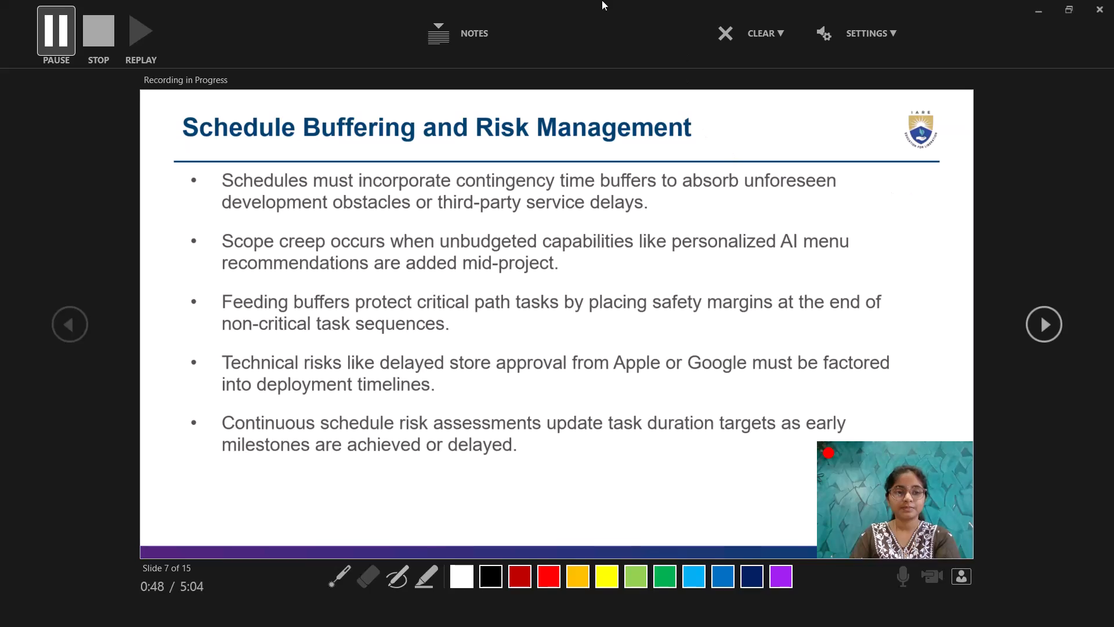
# Stop the slide 7 webcam narration take at about 49 seconds.
pyautogui.click(86, 16)
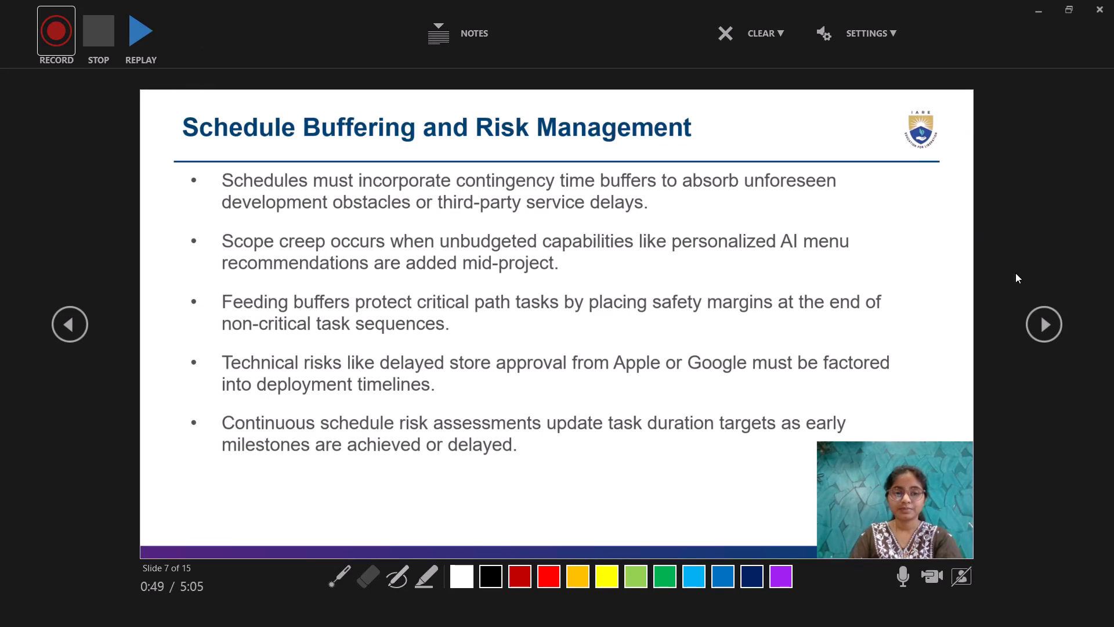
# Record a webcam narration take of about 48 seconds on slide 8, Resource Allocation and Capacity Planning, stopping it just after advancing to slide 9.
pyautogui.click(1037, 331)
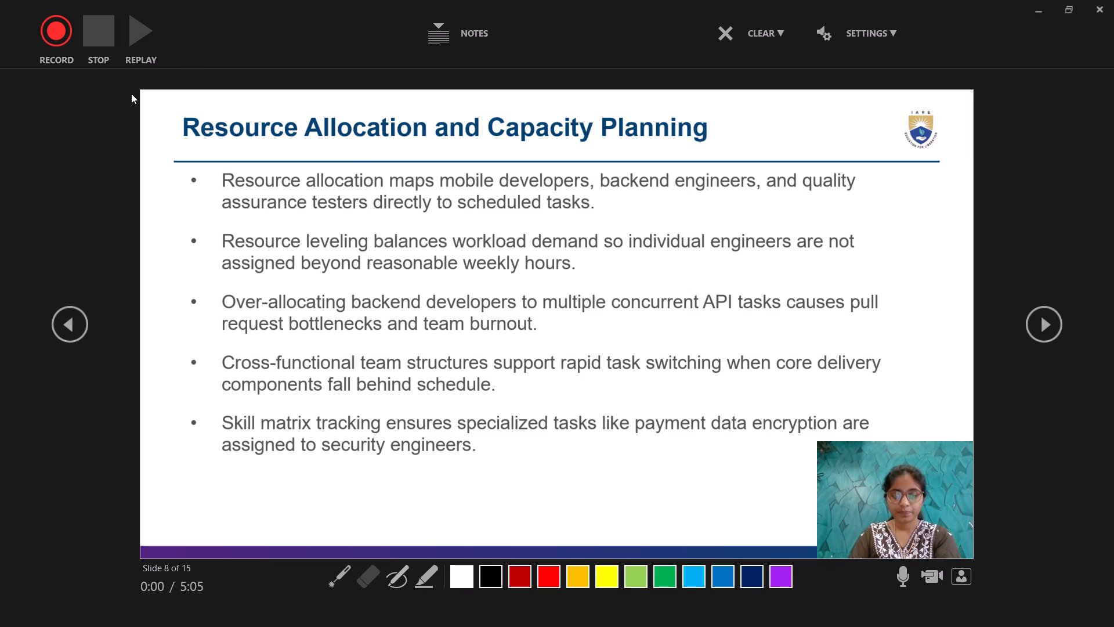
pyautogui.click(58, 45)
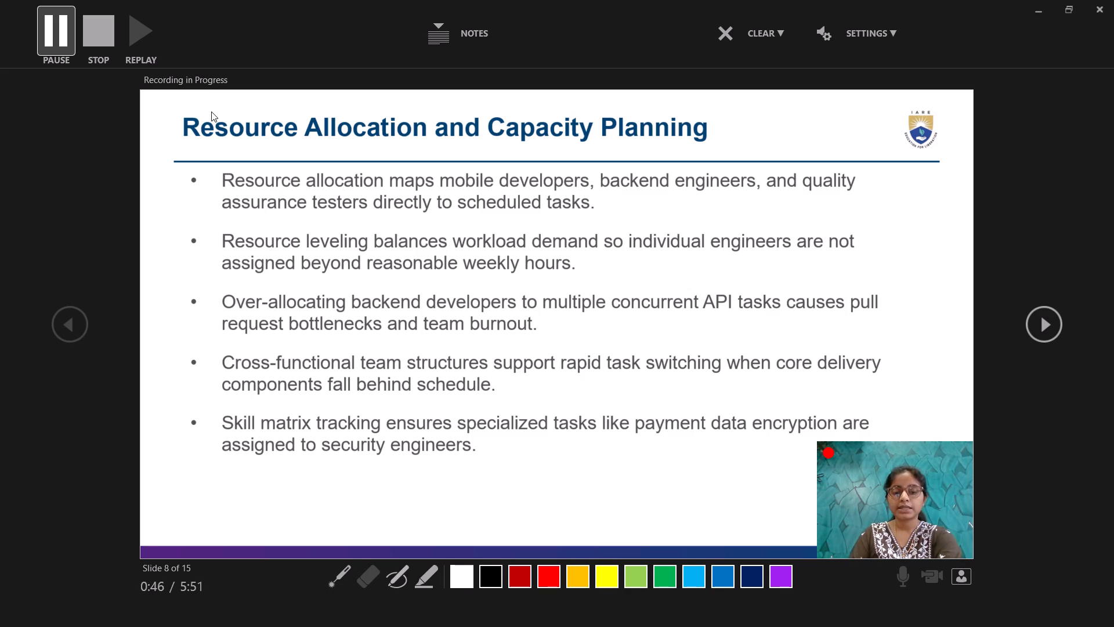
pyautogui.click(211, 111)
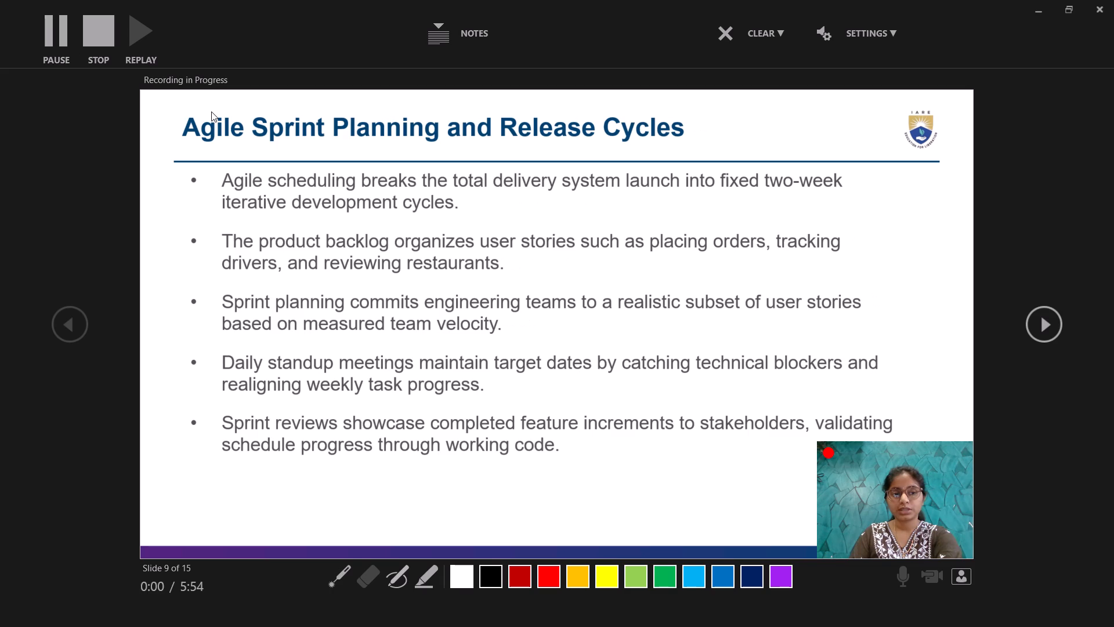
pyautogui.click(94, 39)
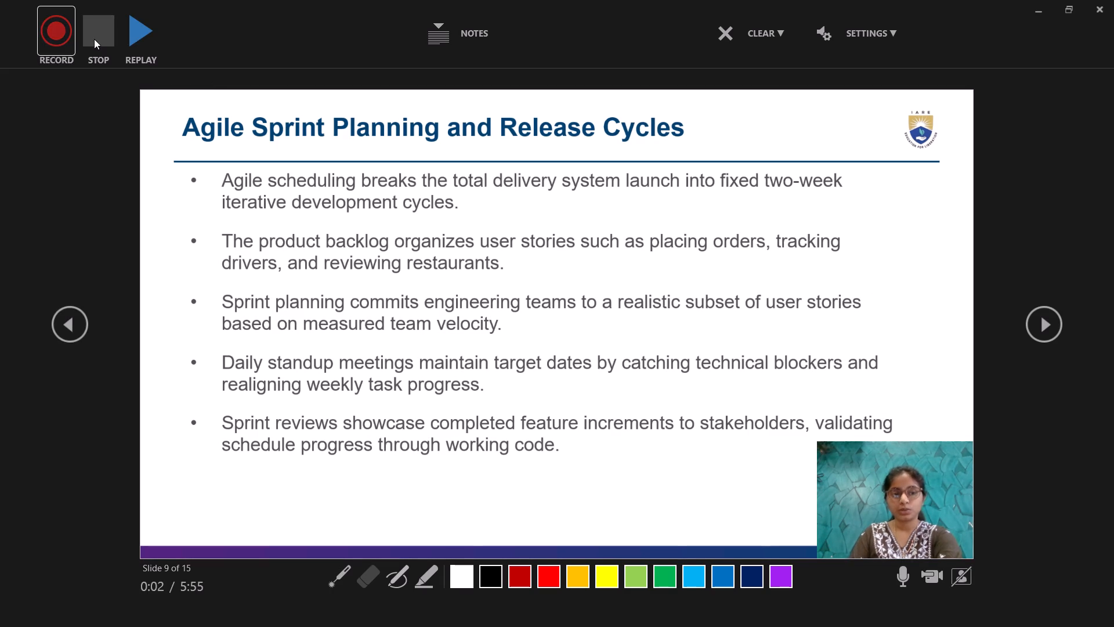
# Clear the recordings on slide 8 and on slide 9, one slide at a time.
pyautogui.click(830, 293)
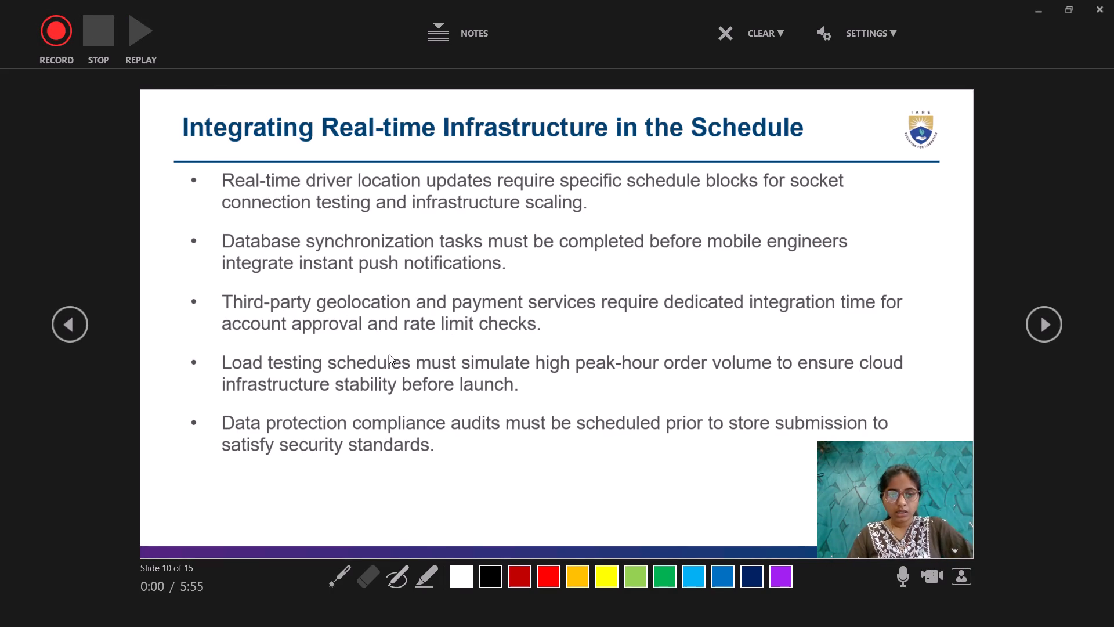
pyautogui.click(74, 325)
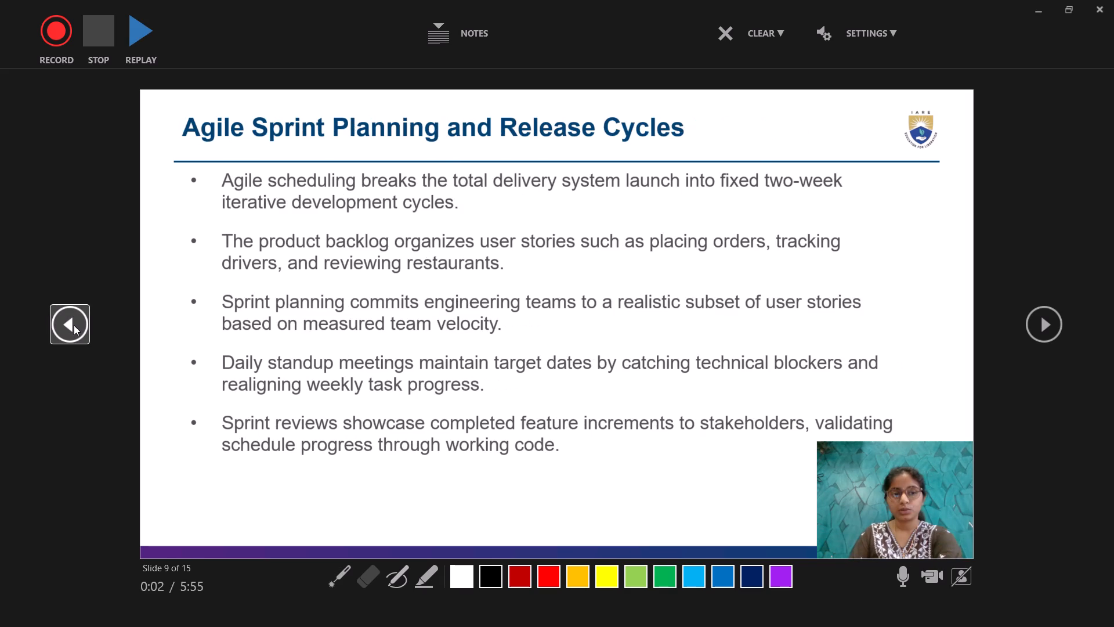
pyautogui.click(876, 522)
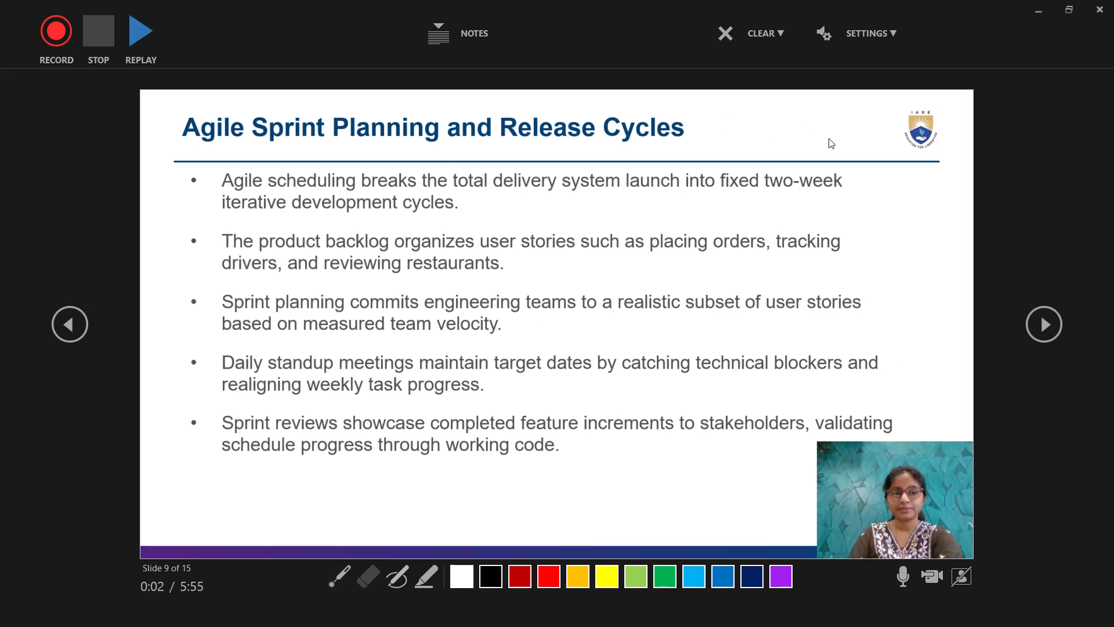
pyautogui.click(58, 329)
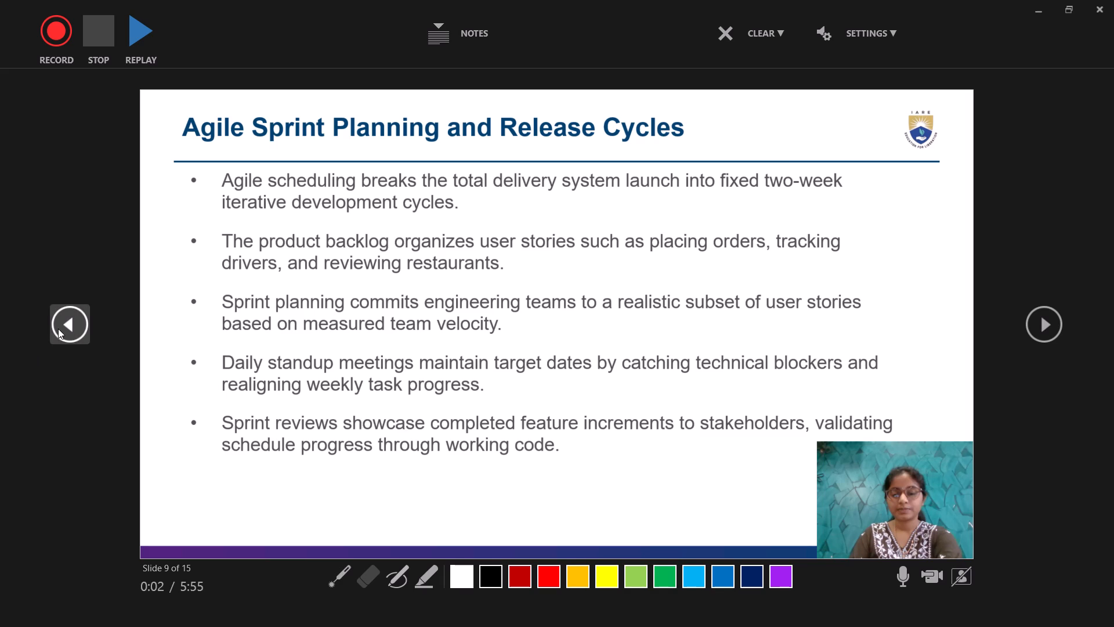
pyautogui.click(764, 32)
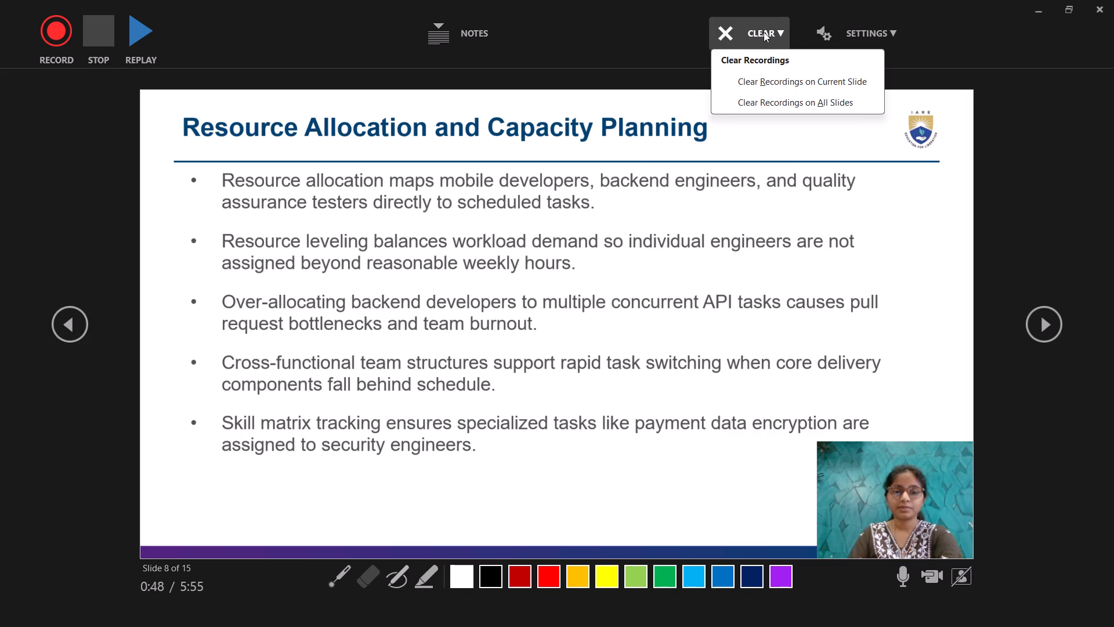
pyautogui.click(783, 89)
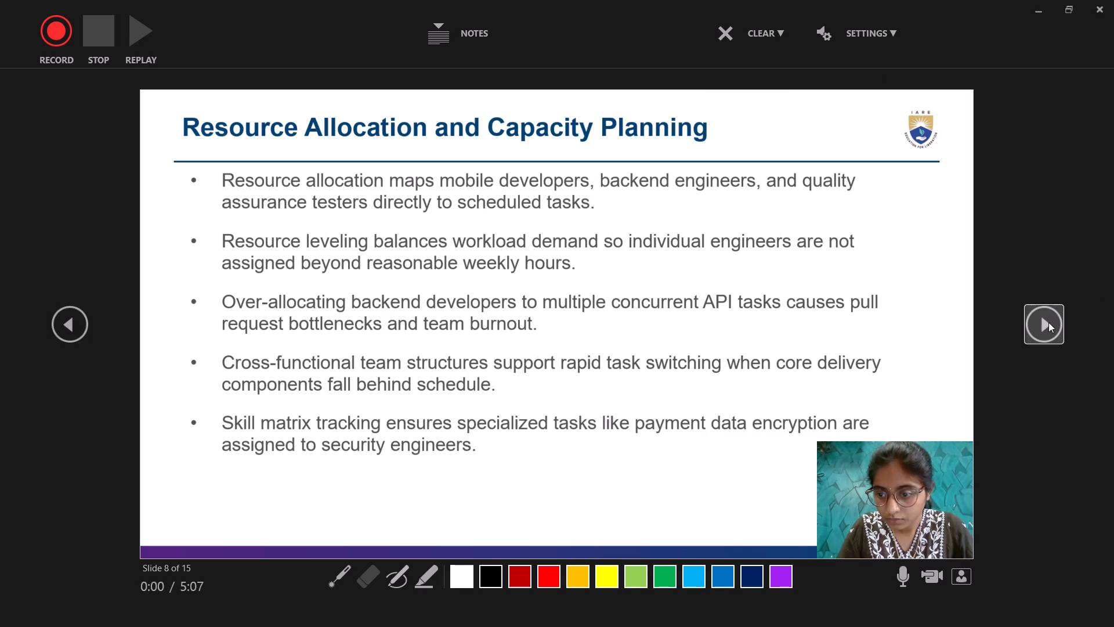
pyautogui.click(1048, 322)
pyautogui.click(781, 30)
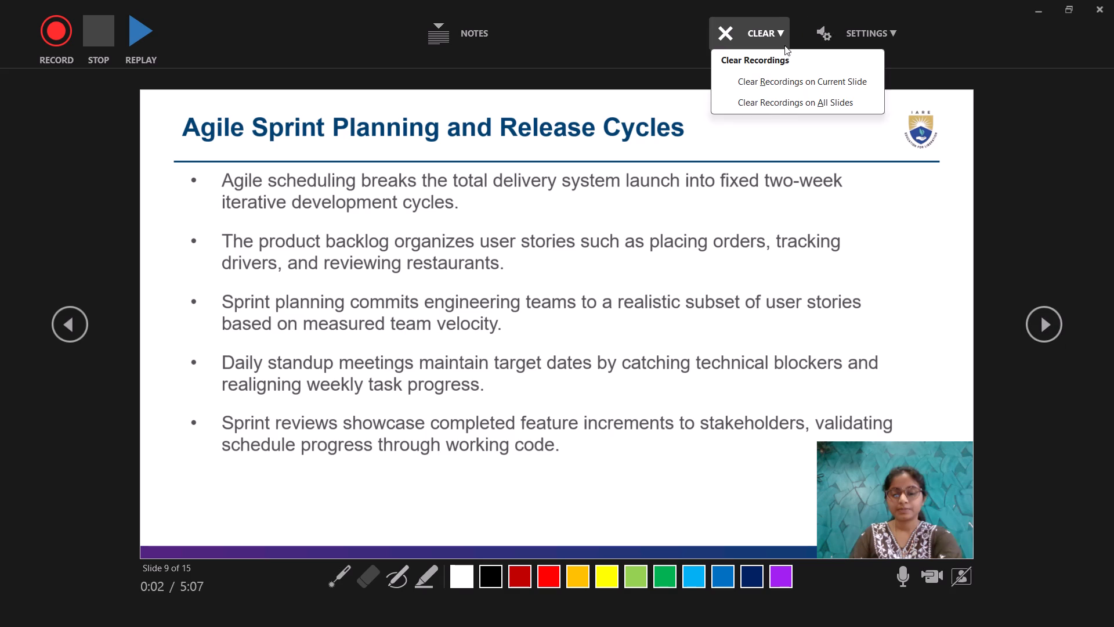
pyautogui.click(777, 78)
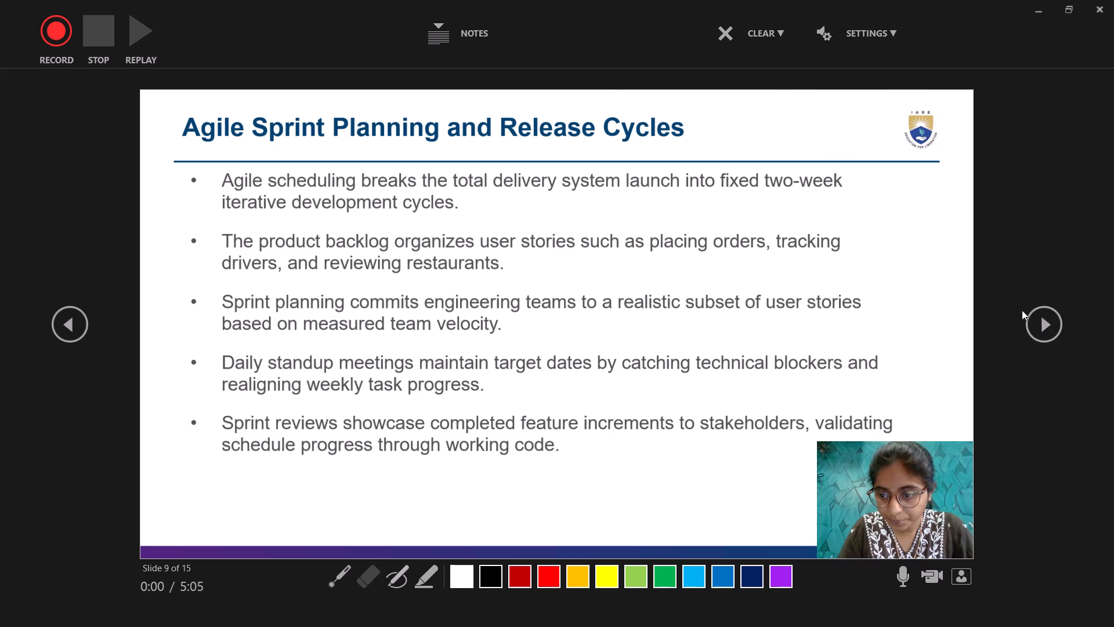
# After a look at slides 10 and 7, start a new webcam narration recording on slide 8, Resource Allocation and Capacity Planning.
pyautogui.click(1025, 317)
pyautogui.click(1048, 319)
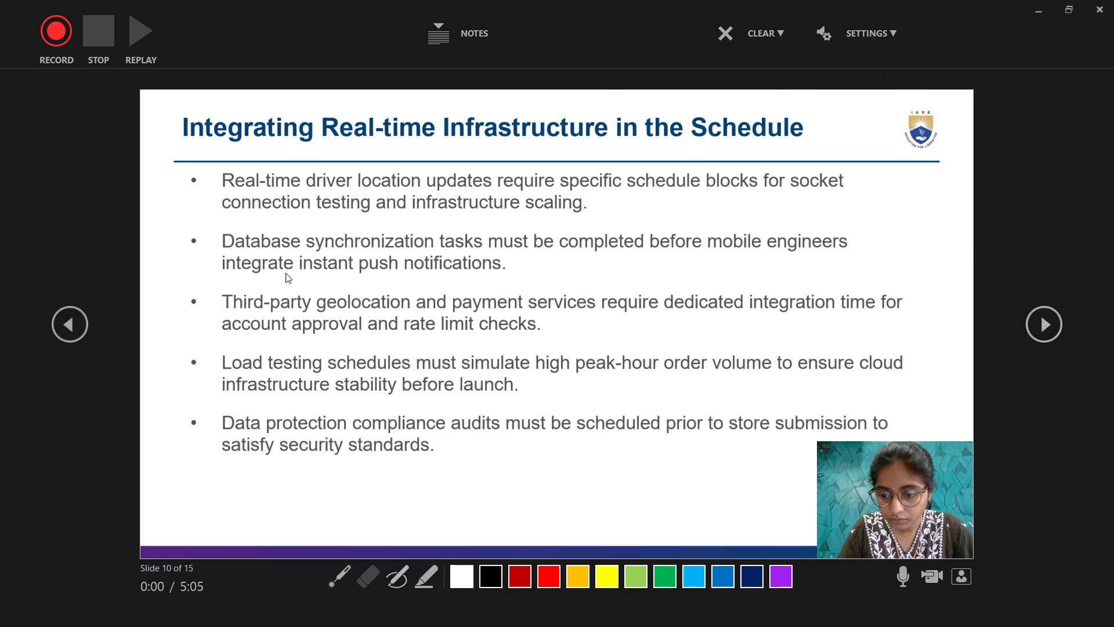
pyautogui.click(63, 318)
pyautogui.click(63, 318)
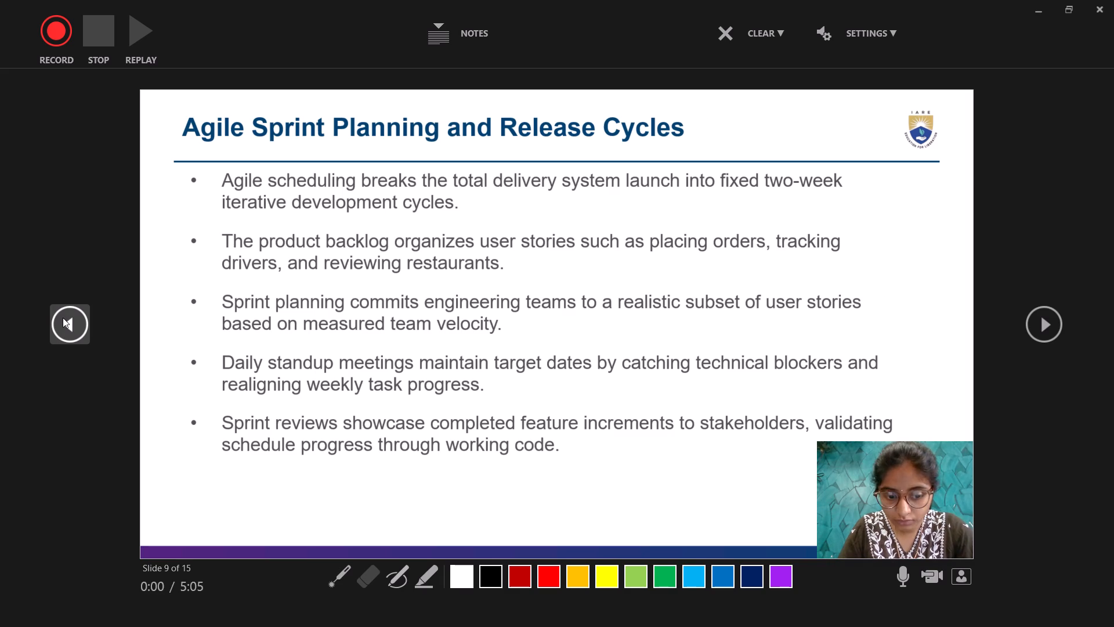
pyautogui.click(63, 318)
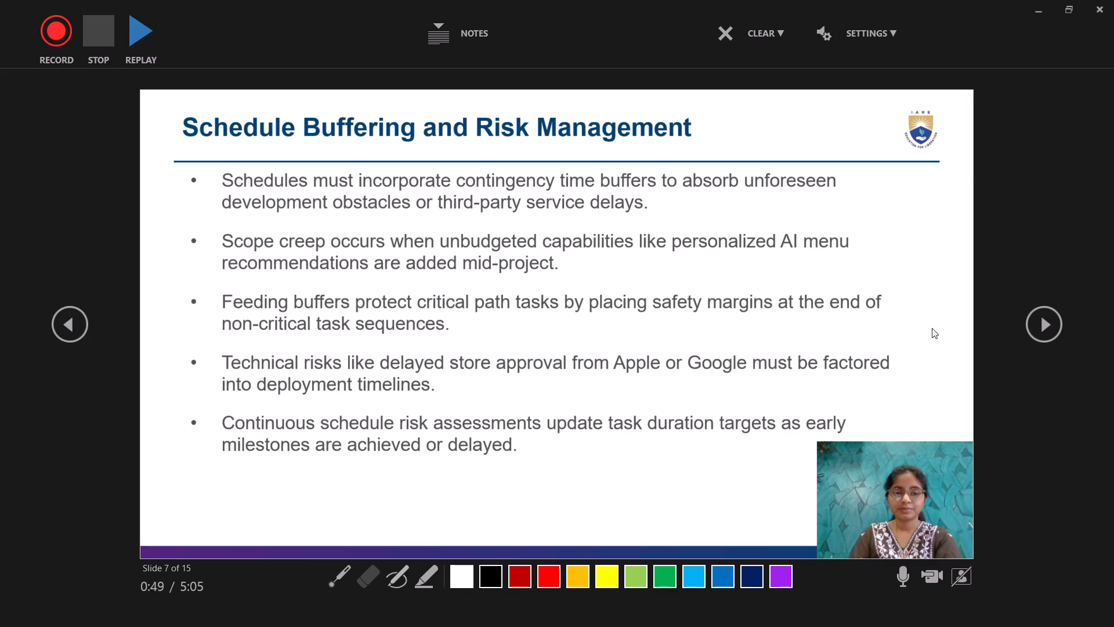
pyautogui.click(1060, 343)
pyautogui.click(1044, 321)
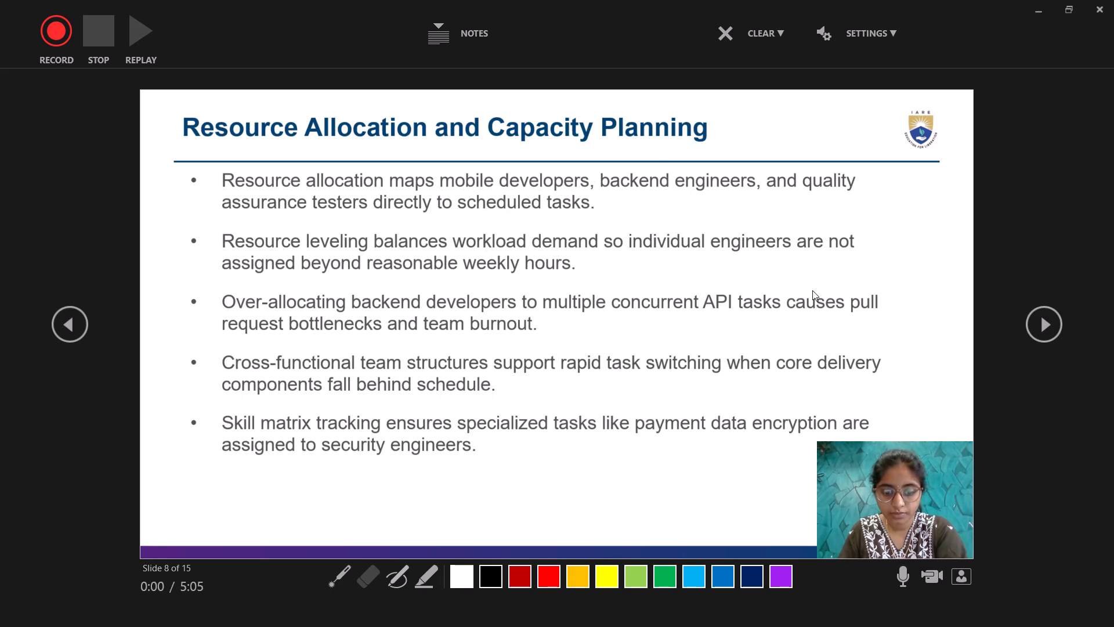
pyautogui.click(54, 20)
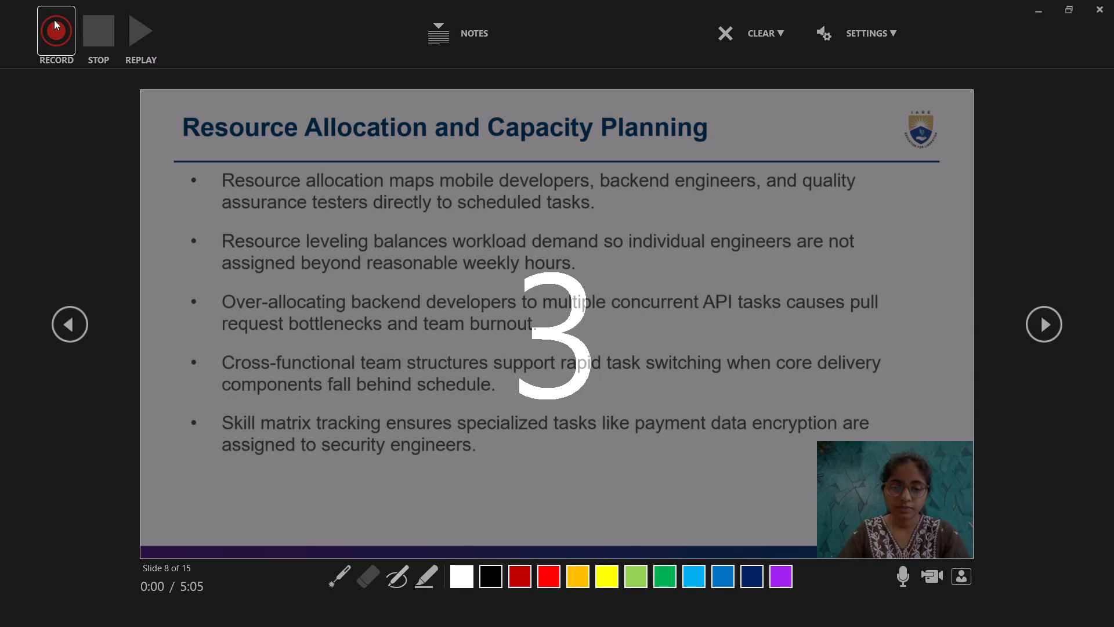
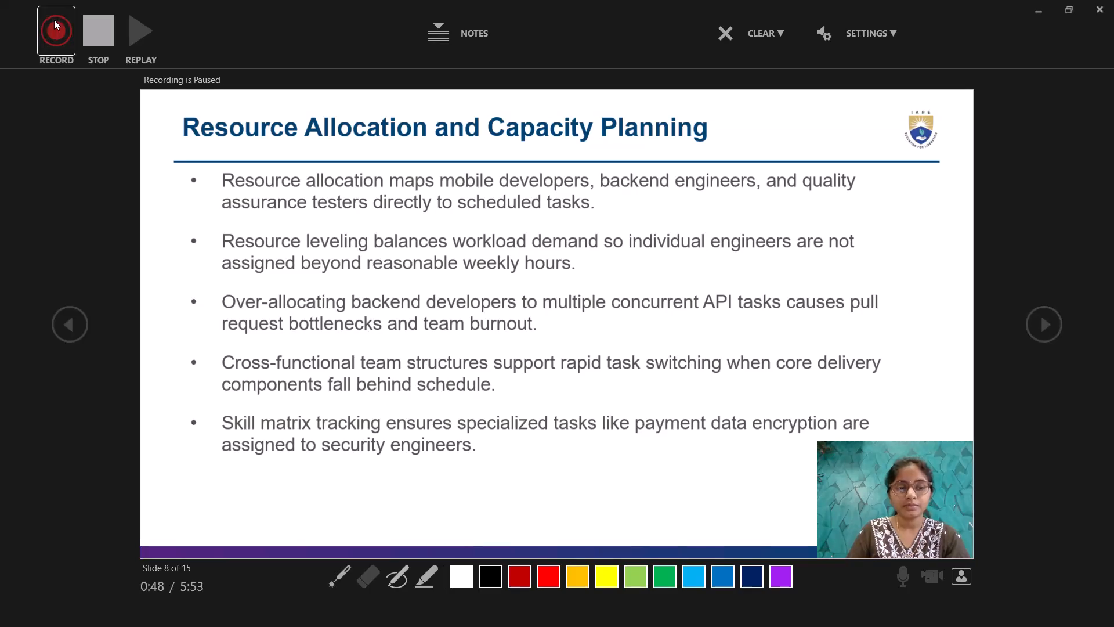
# Stop the slide 8 webcam narration take at about 48 seconds.
pyautogui.click(98, 37)
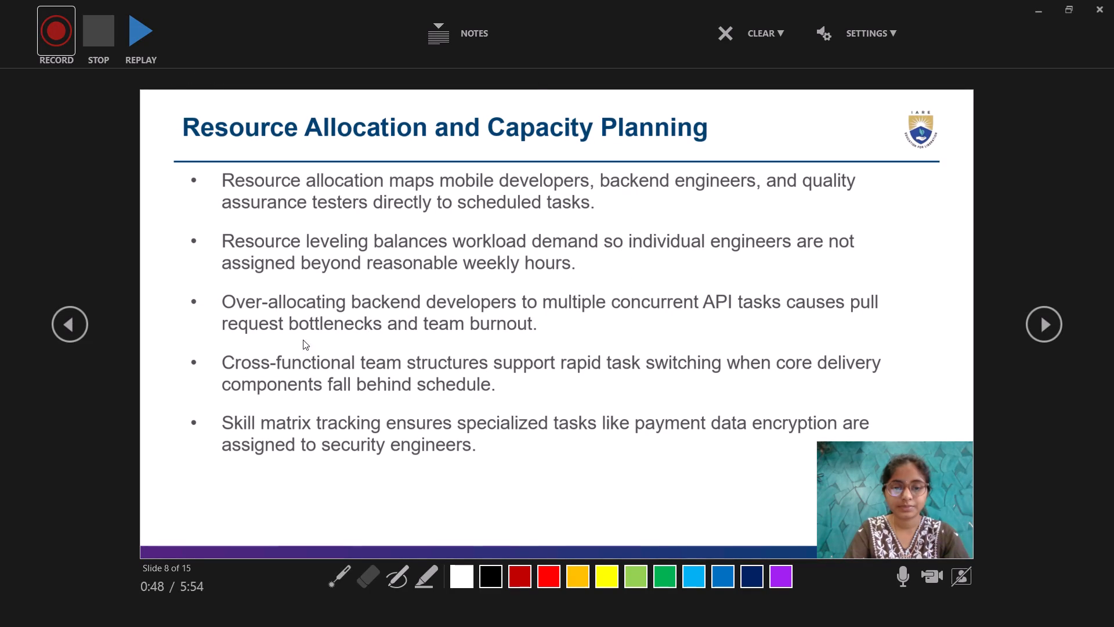
# After looking back over slides 7 and 8, start a webcam narration recording on slide 9, Agile Sprint Planning and Release Cycles.
pyautogui.click(75, 323)
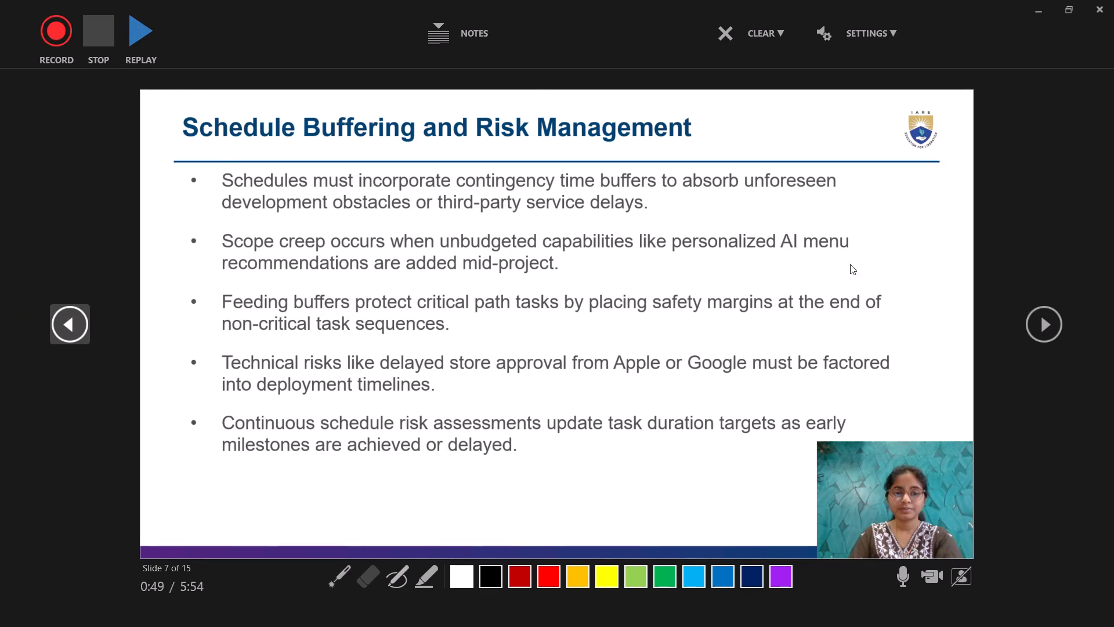
pyautogui.click(1045, 325)
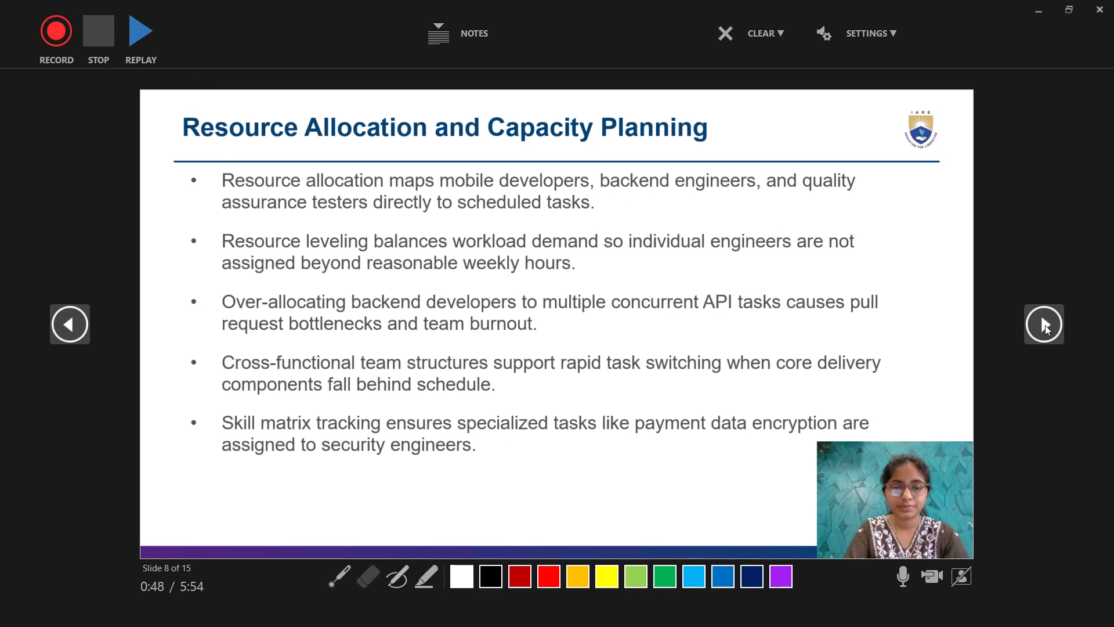
pyautogui.click(1045, 325)
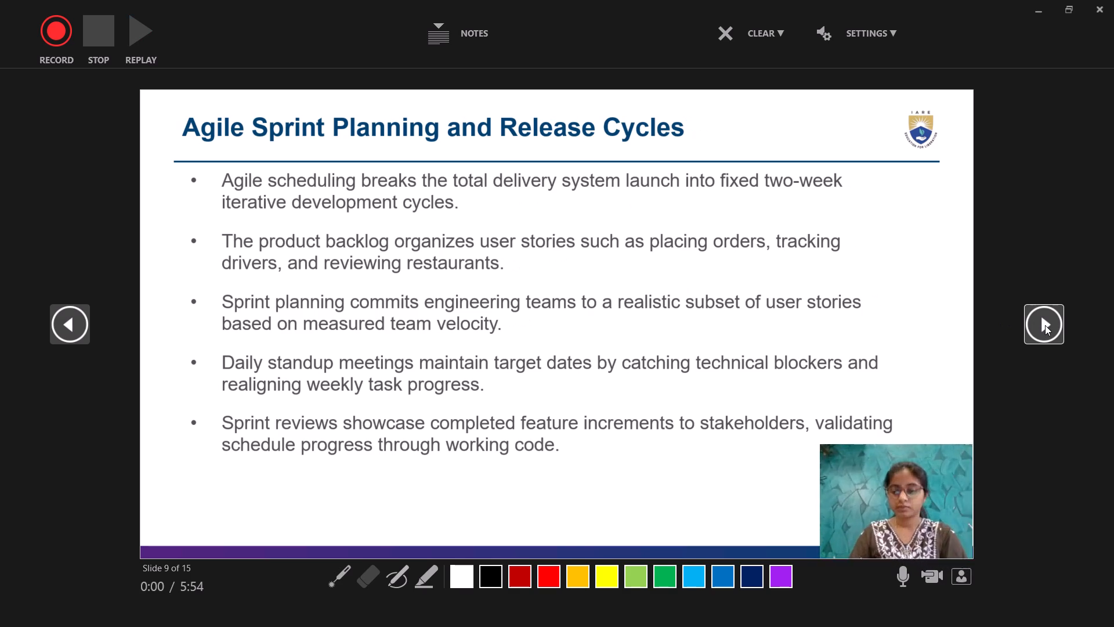
pyautogui.click(64, 319)
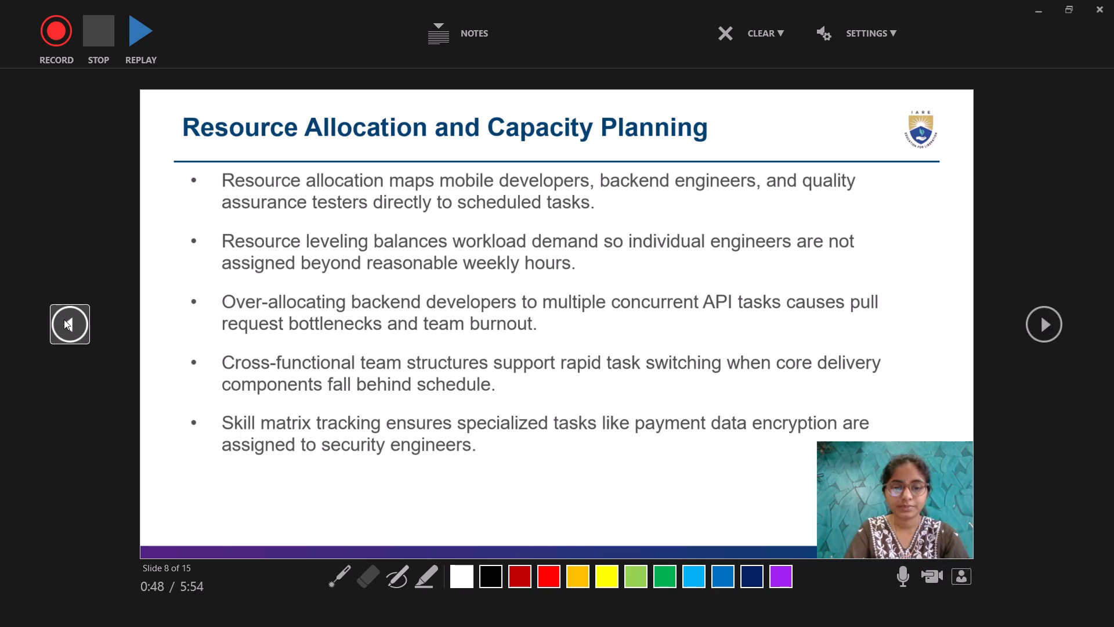
pyautogui.click(64, 319)
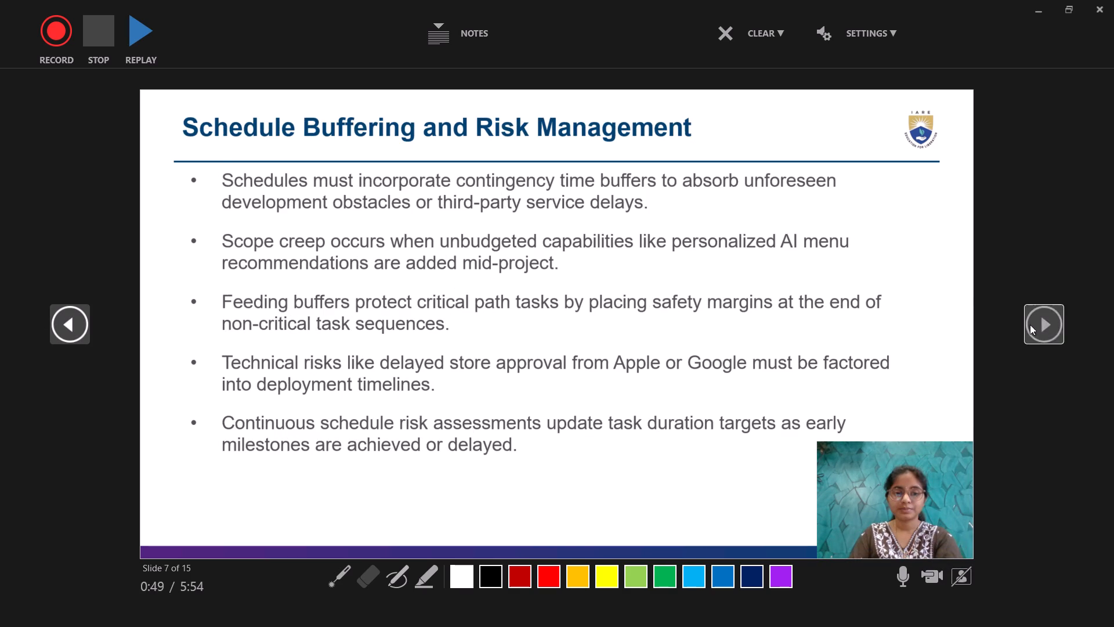
pyautogui.click(1055, 327)
pyautogui.click(1055, 327)
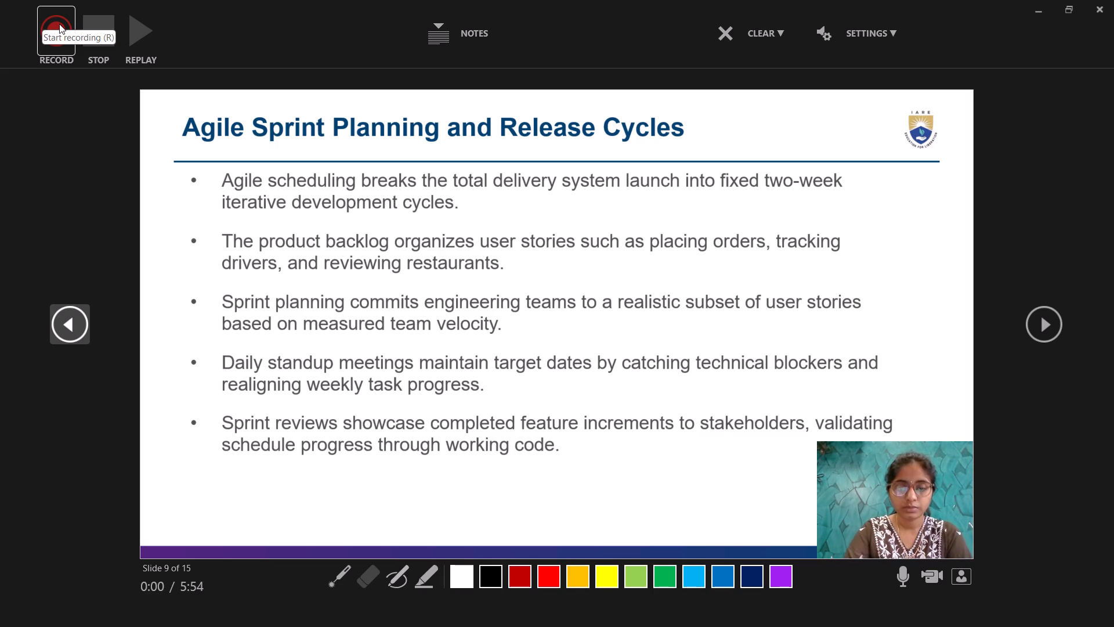
pyautogui.click(55, 29)
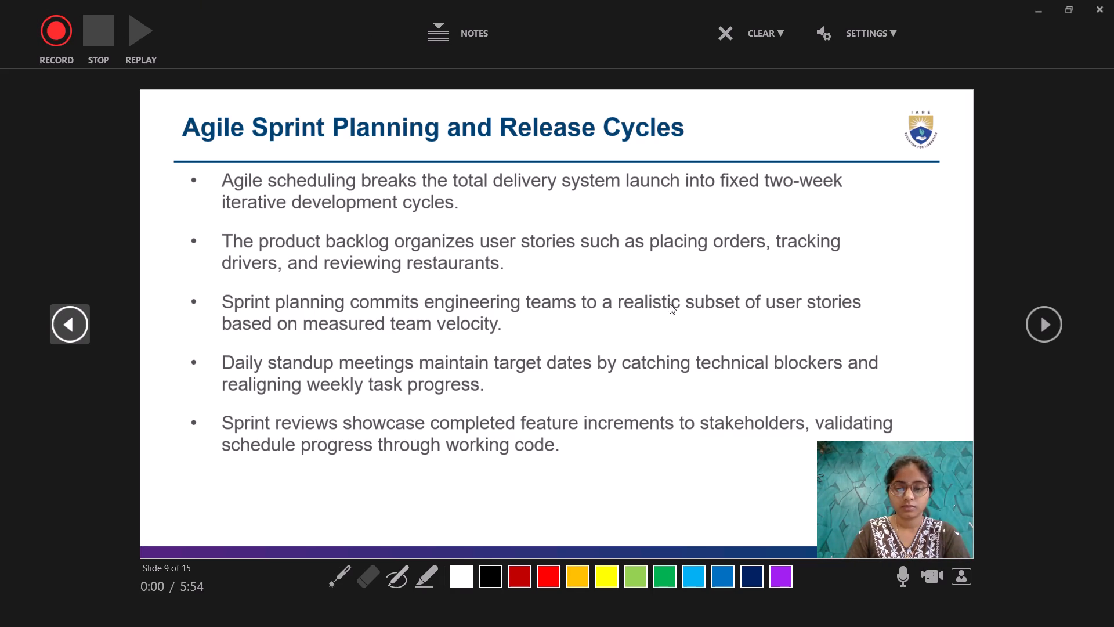
pyautogui.click(63, 28)
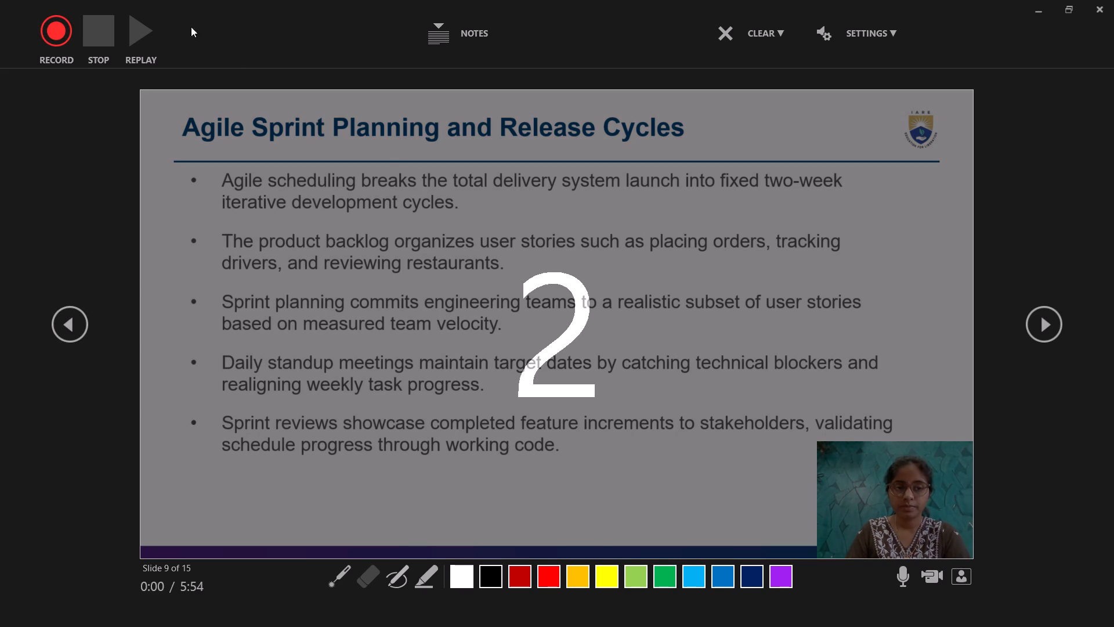
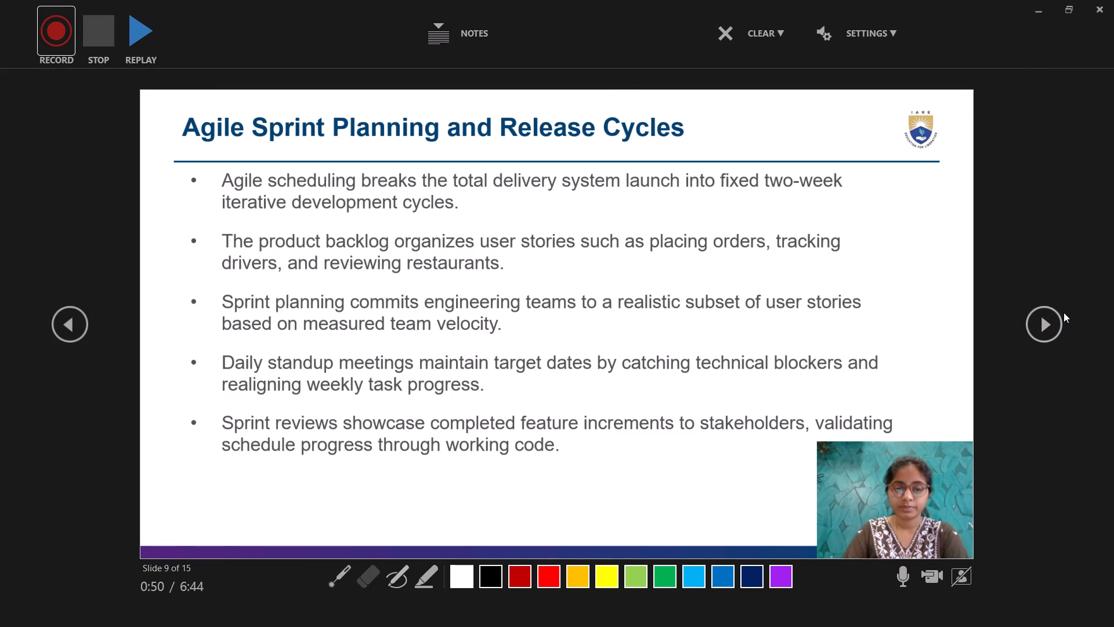
# After looking back at slide 9, start a webcam narration recording on slide 10, Integrating Real-time Infrastructure in the Schedule.
pyautogui.moveTo(1064, 312); pyautogui.dragTo(1041, 318)
pyautogui.click(1041, 318)
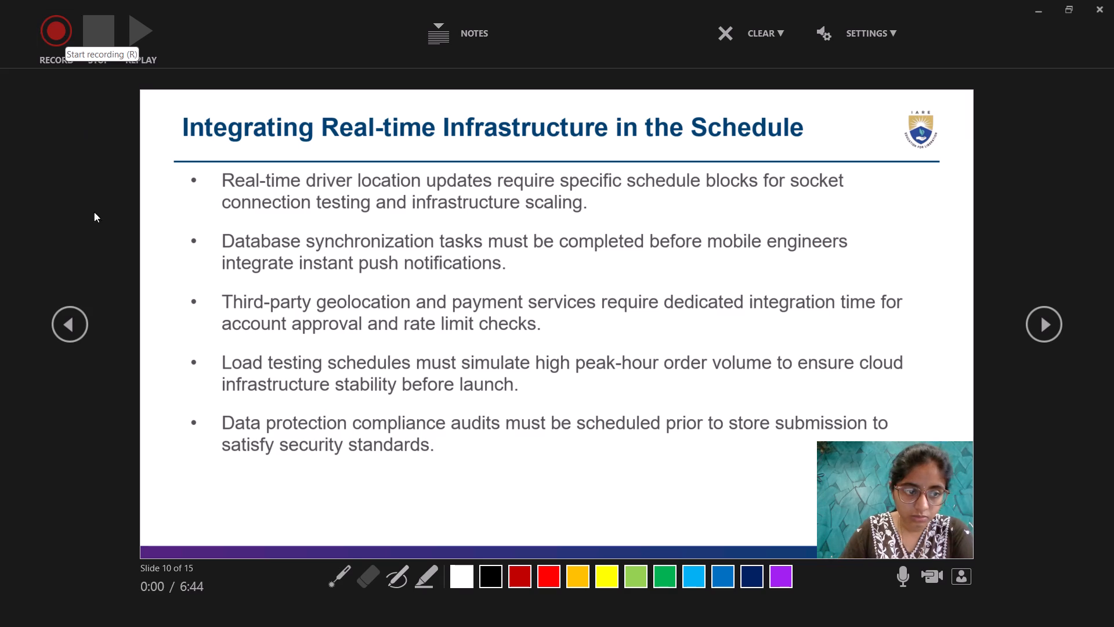
pyautogui.click(73, 317)
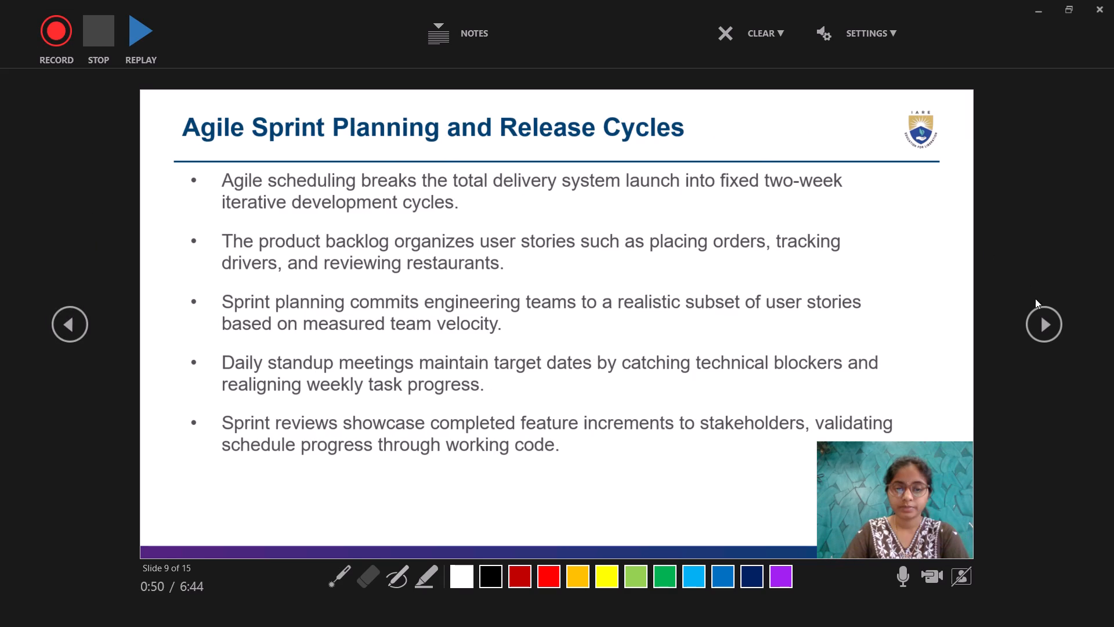
pyautogui.click(1037, 320)
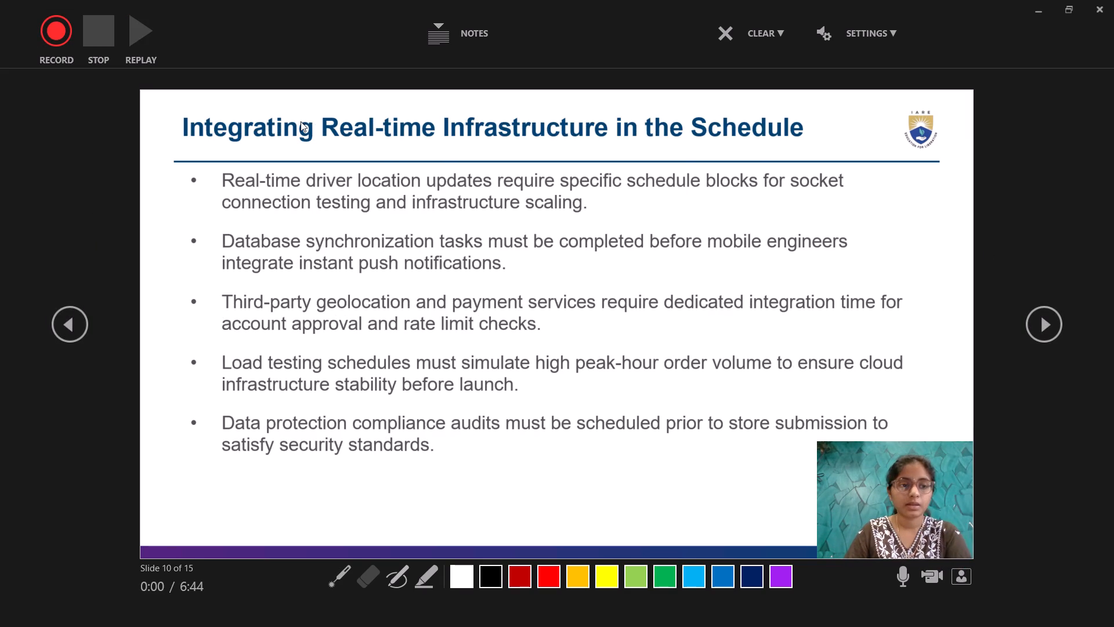
pyautogui.click(55, 41)
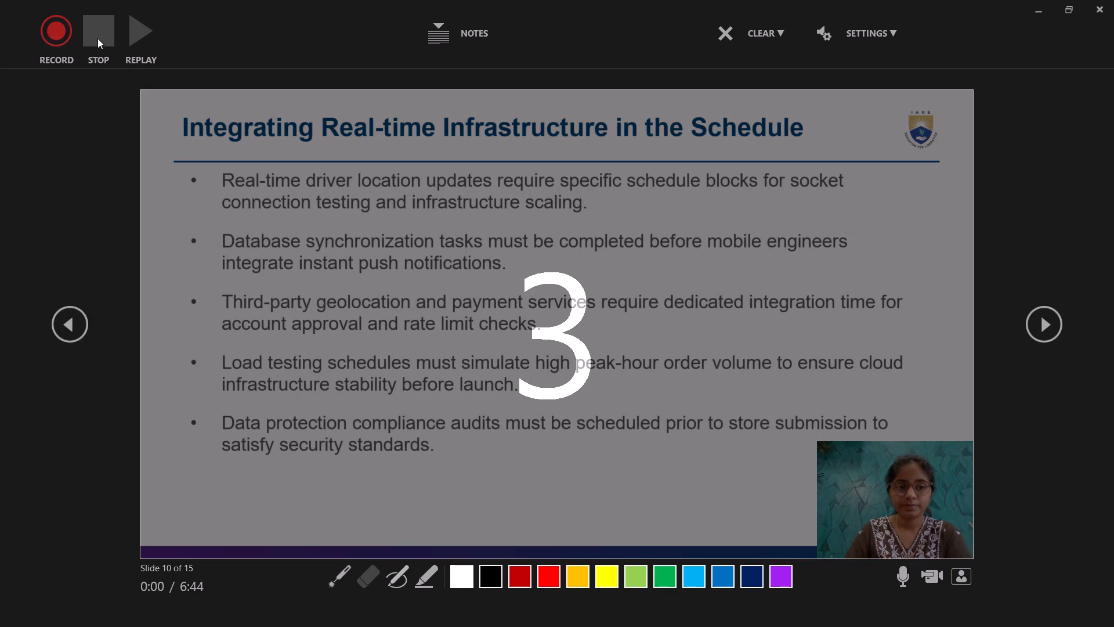
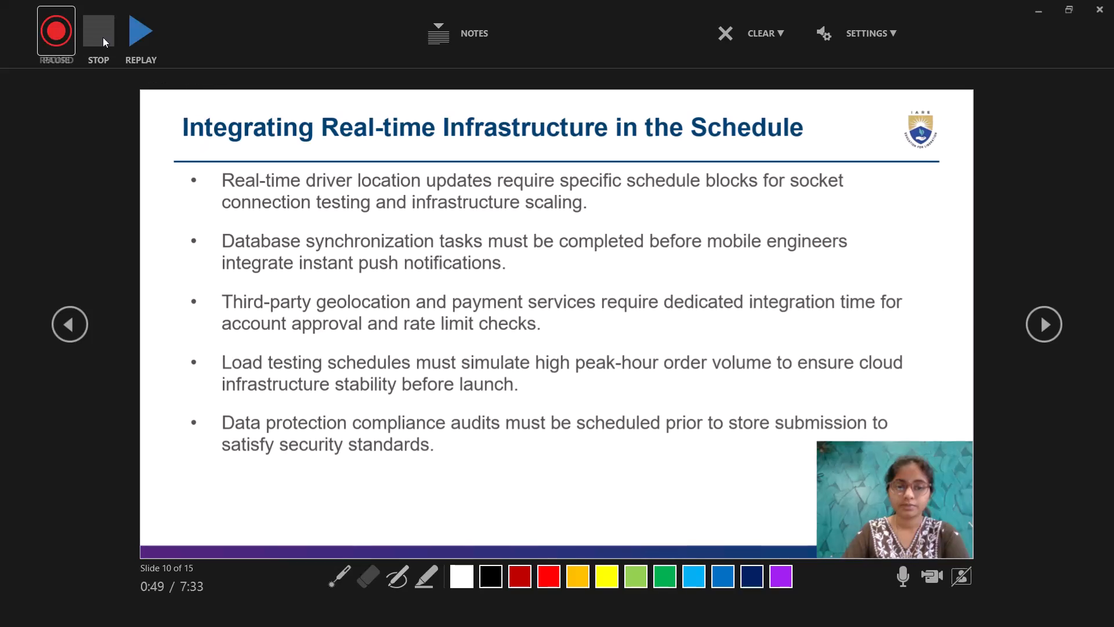
# Advance to slide 11, Schedule Tracking and Execution Metrics, and start recording its webcam narration.
pyautogui.click(1055, 322)
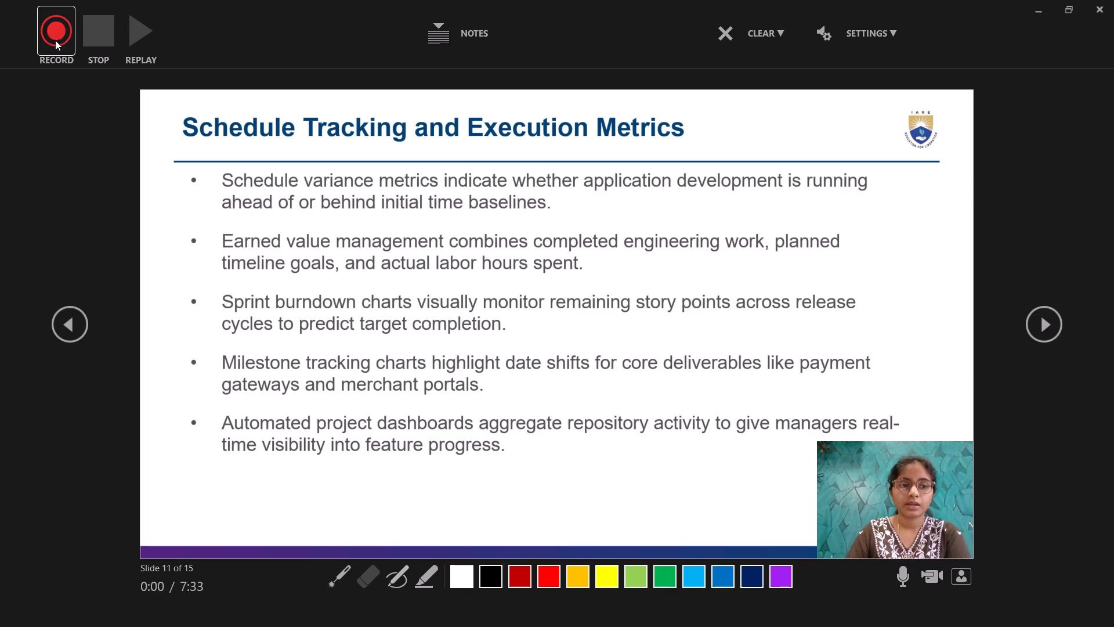
pyautogui.click(56, 23)
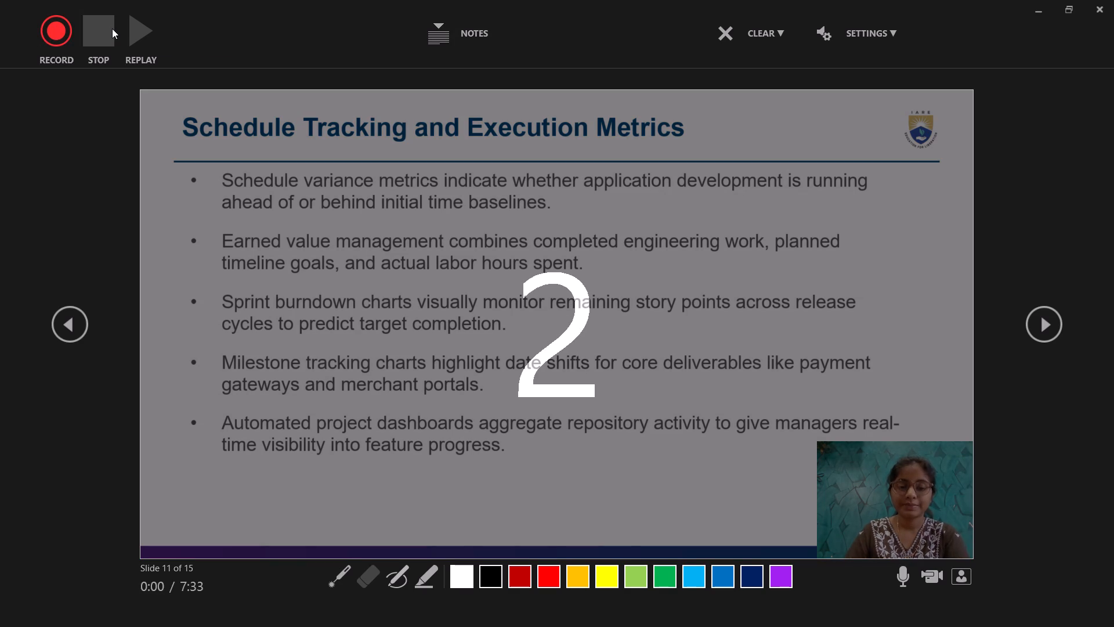
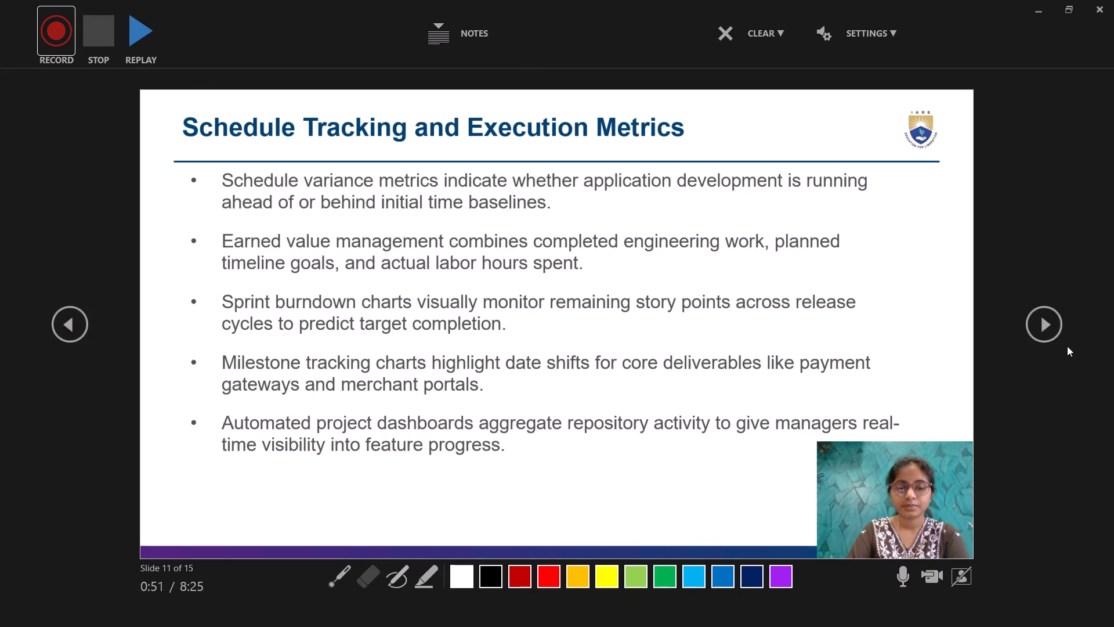
# Advance to slide 12, Fast-Tracking and Schedule Compression, and start recording its webcam narration.
pyautogui.click(1050, 330)
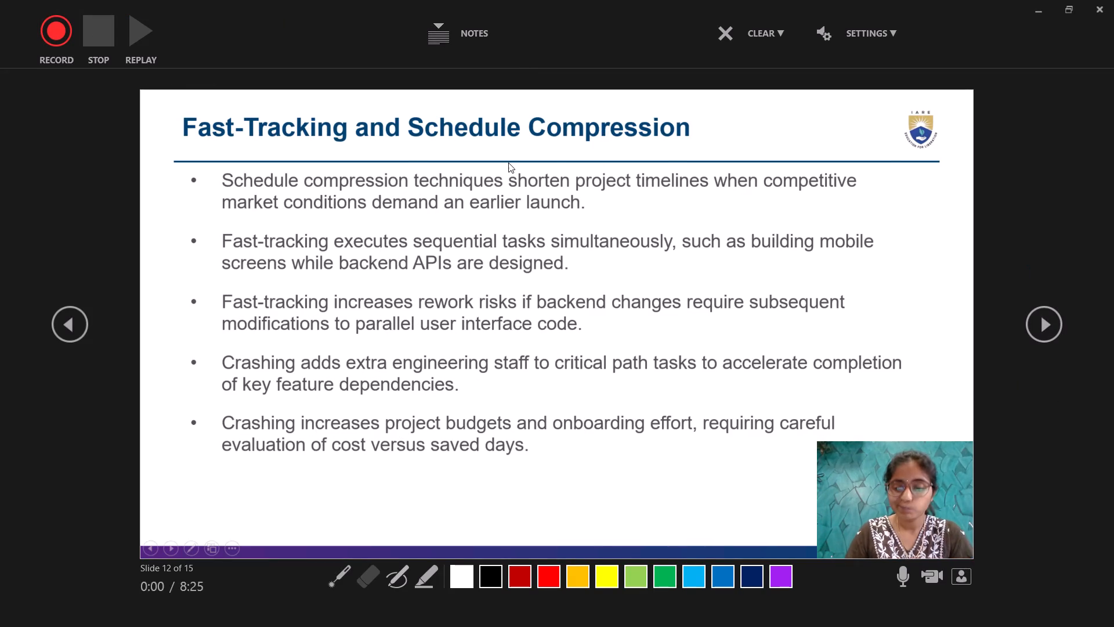
pyautogui.click(58, 37)
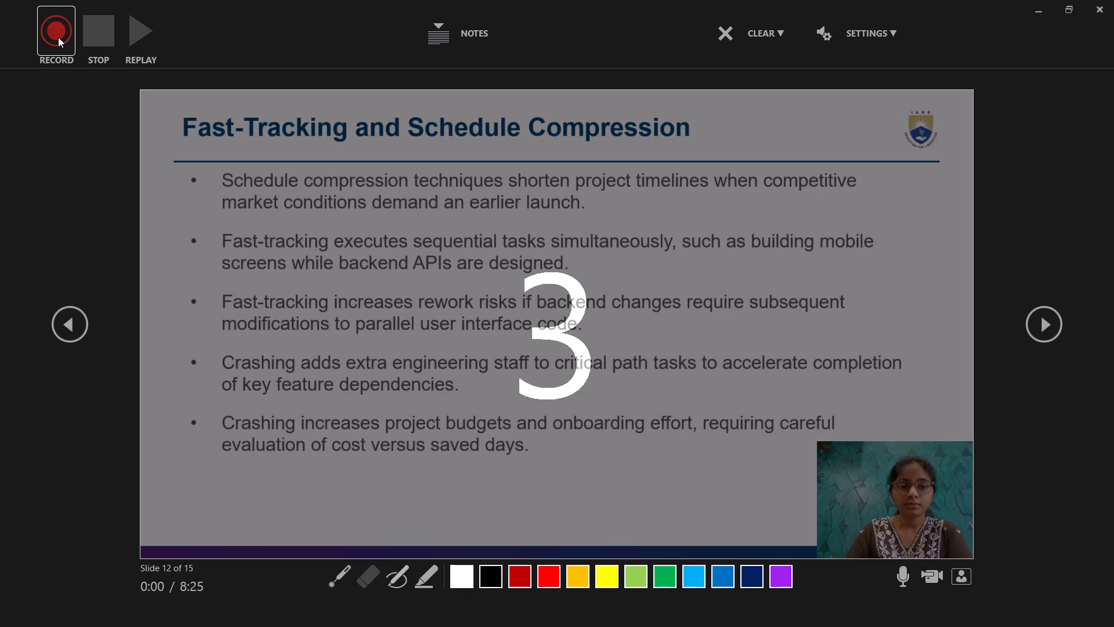
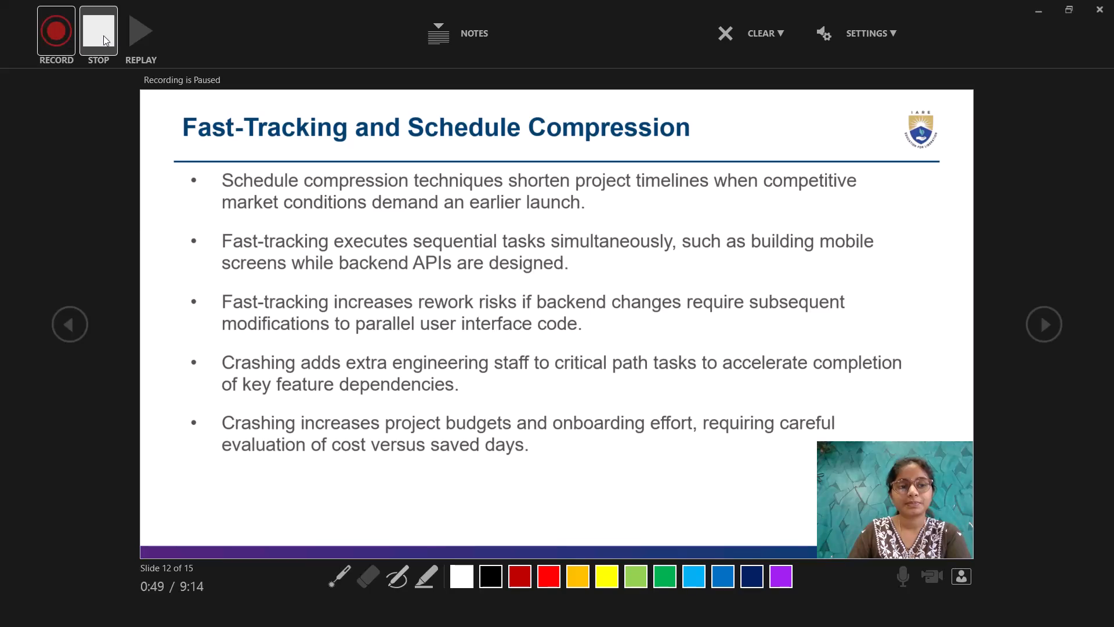
# Stop the webcam narration recording on slide 12, Fast-Tracking and Schedule Compression.
pyautogui.click(103, 35)
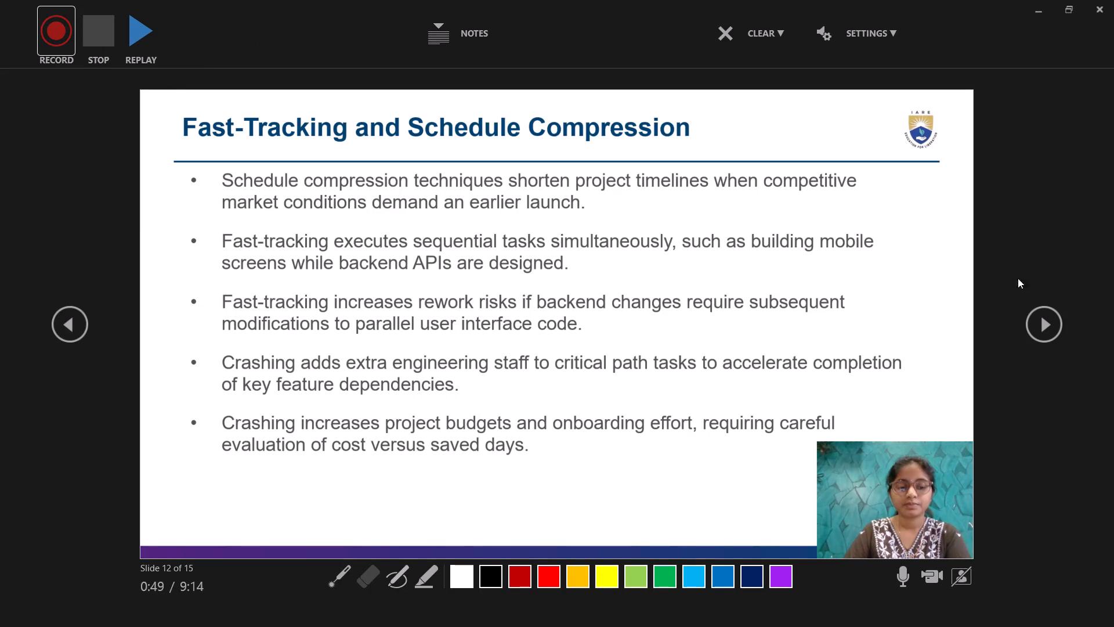
# Advance to slide 13, System Integration and Beta Testing Schedule, and start recording its webcam narration.
pyautogui.click(1062, 326)
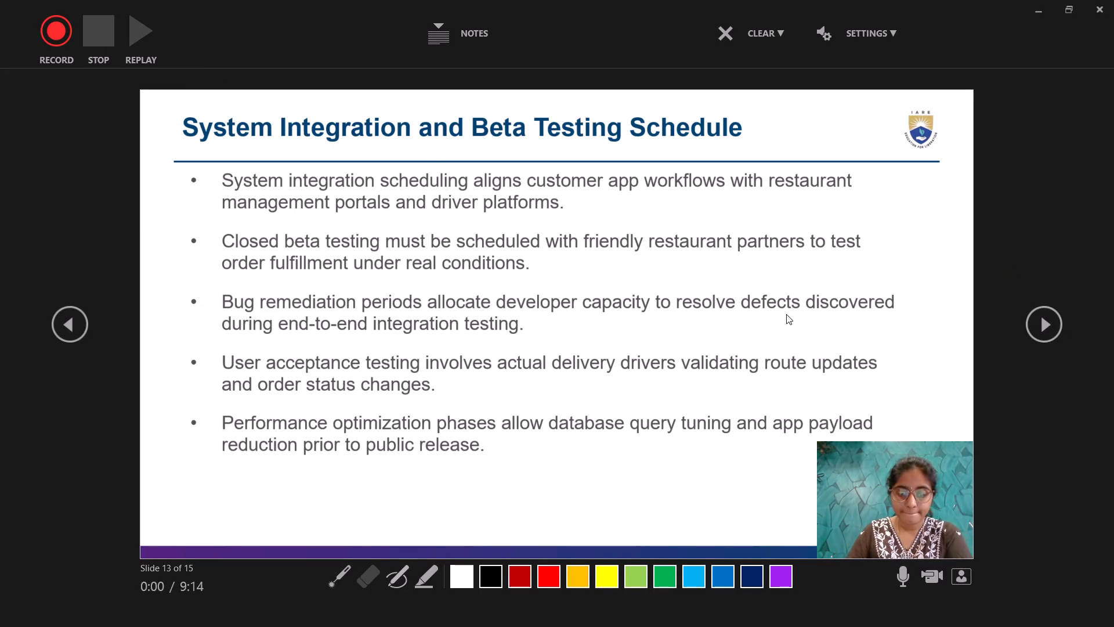
pyautogui.click(53, 31)
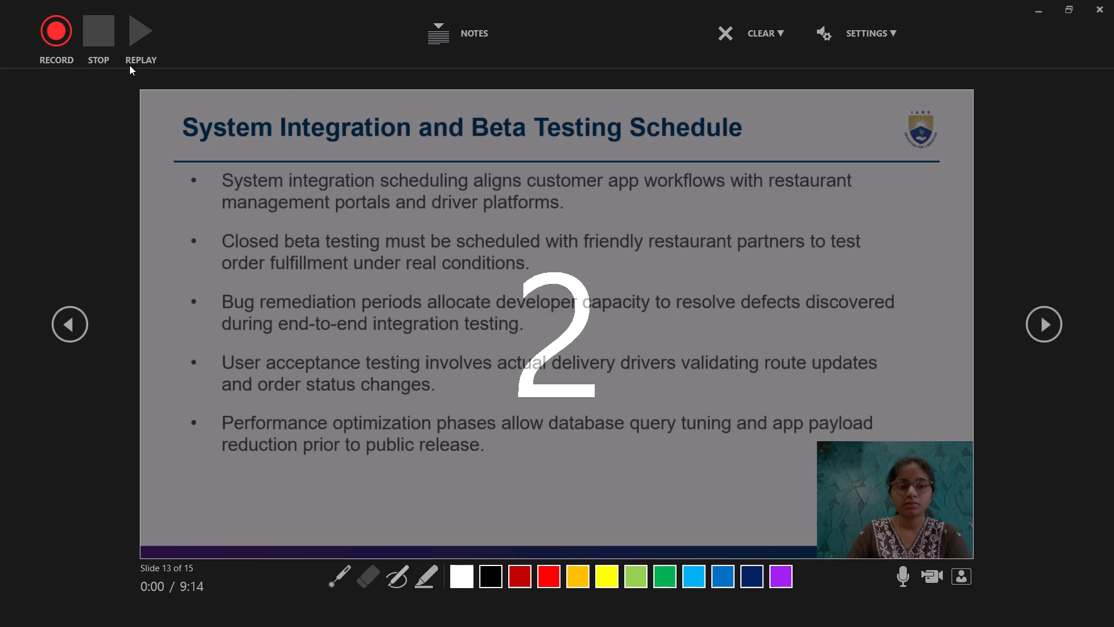
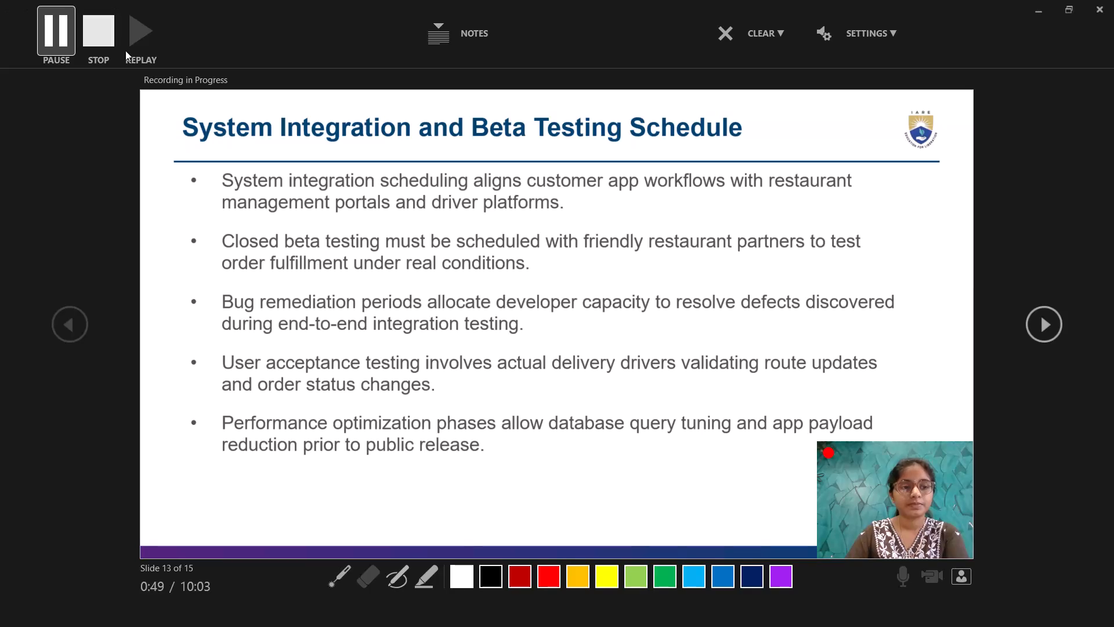
# Stop the webcam narration recording on slide 13, System Integration and Beta Testing Schedule.
pyautogui.click(102, 27)
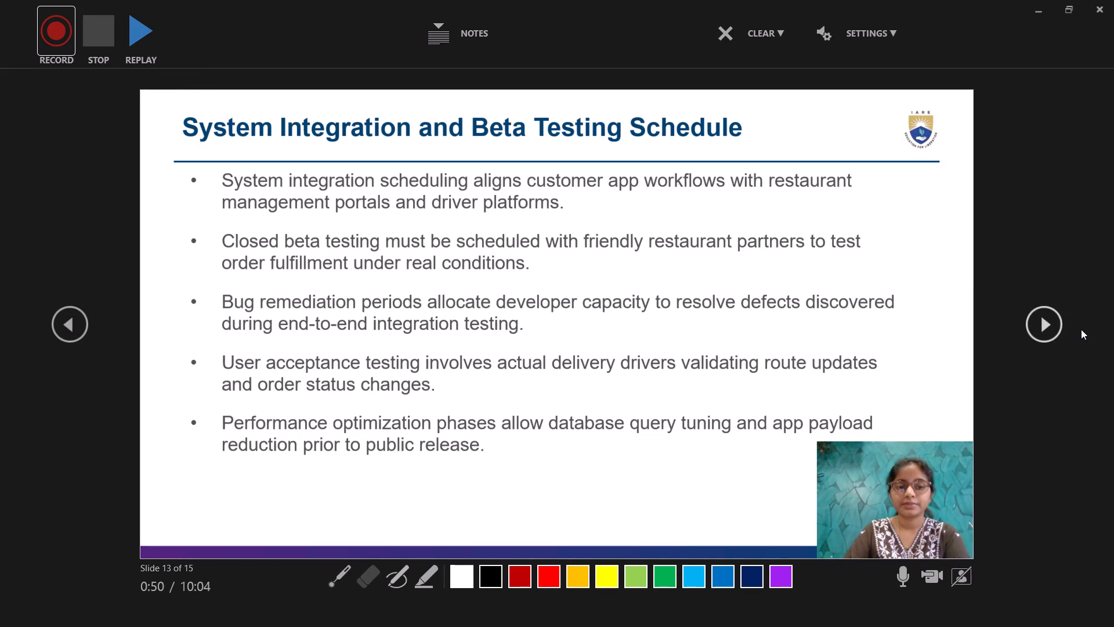
# Advance to slide 14, Final Launch Readiness and Go-Live Execution, and start recording its webcam narration.
pyautogui.click(1045, 325)
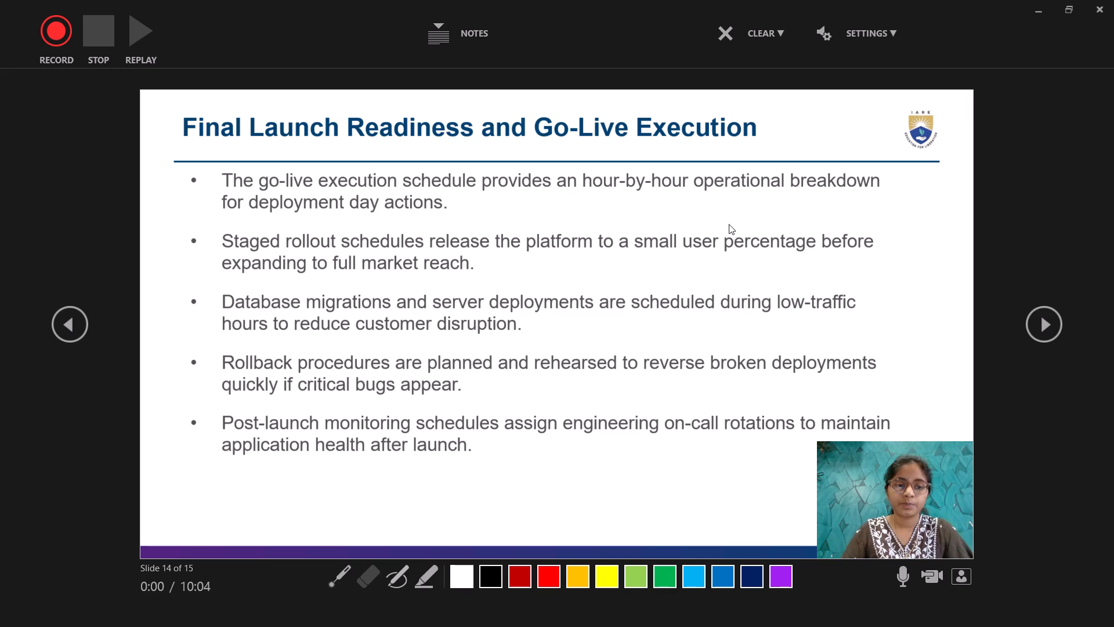
pyautogui.click(48, 37)
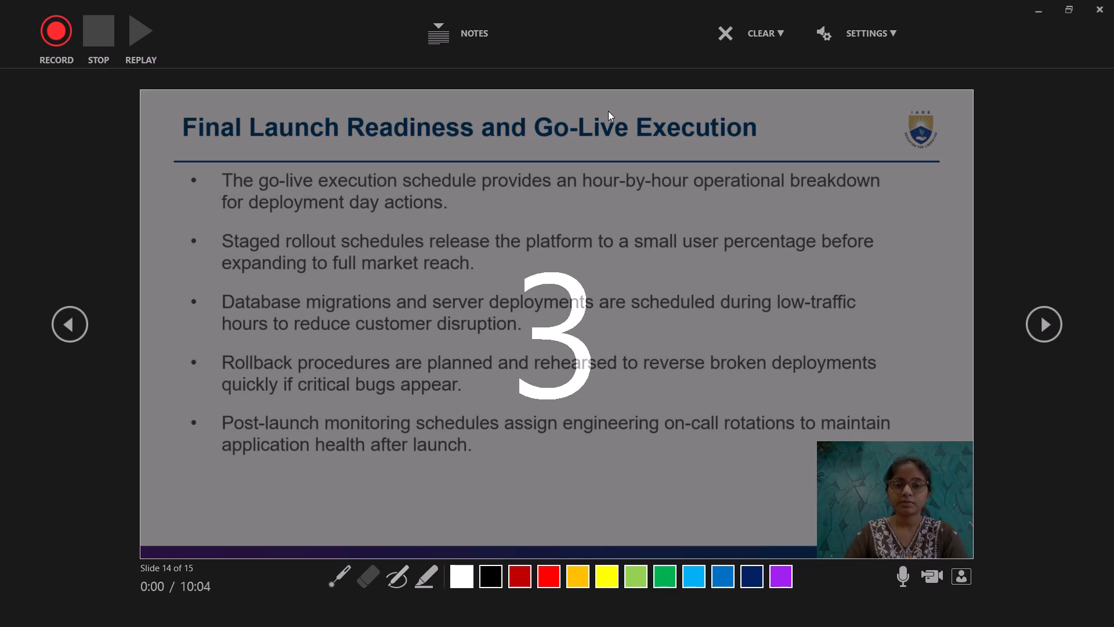
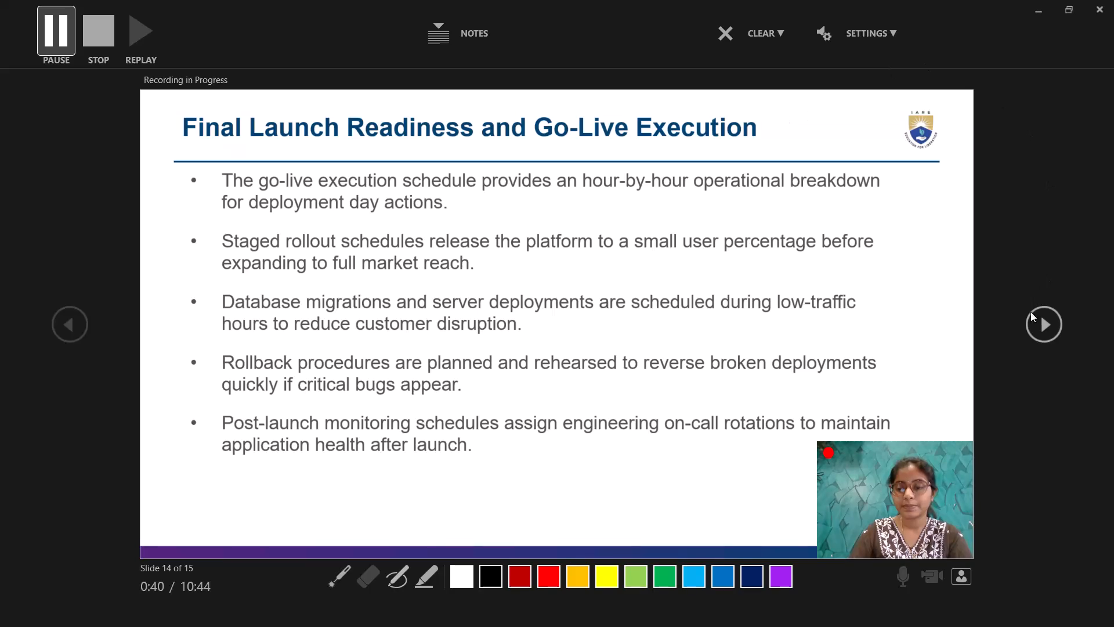
# Advance the recording to slide 15, Thank You, record its webcam narration, stop, and exit the recording view.
pyautogui.moveTo(1040, 347); pyautogui.dragTo(1046, 318)
pyautogui.click(1046, 318)
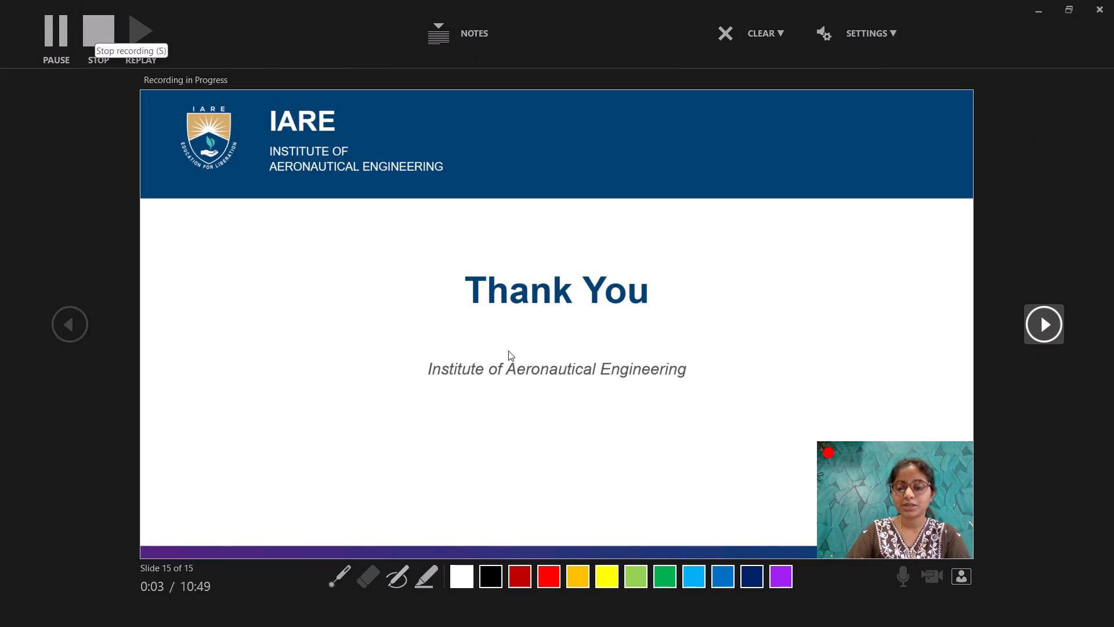
pyautogui.click(100, 31)
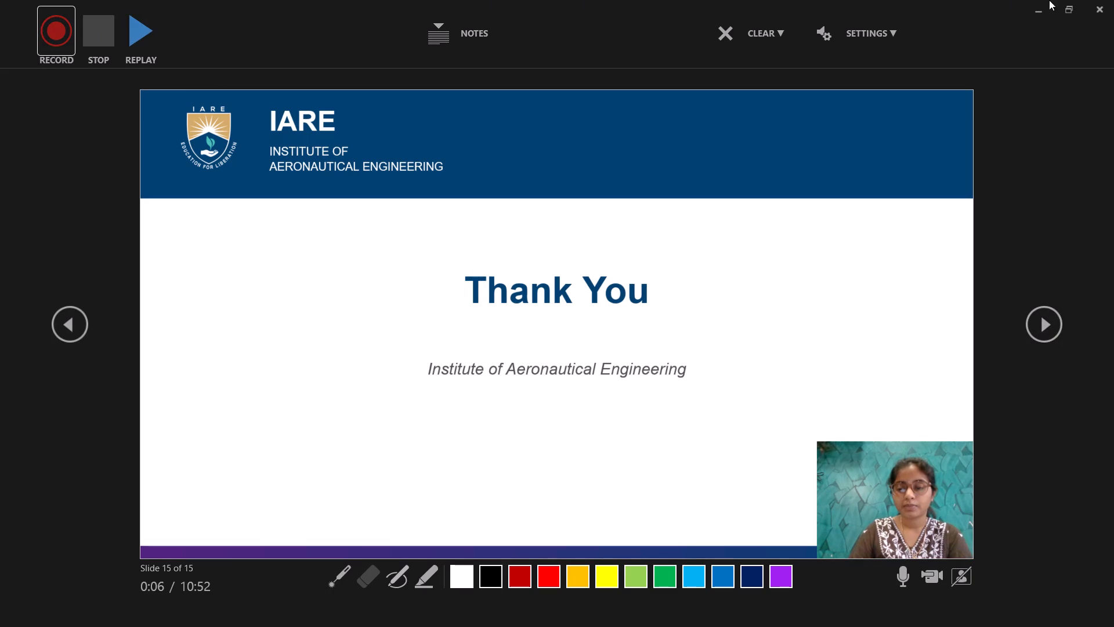
pyautogui.click(1113, 5)
pyautogui.click(1101, 14)
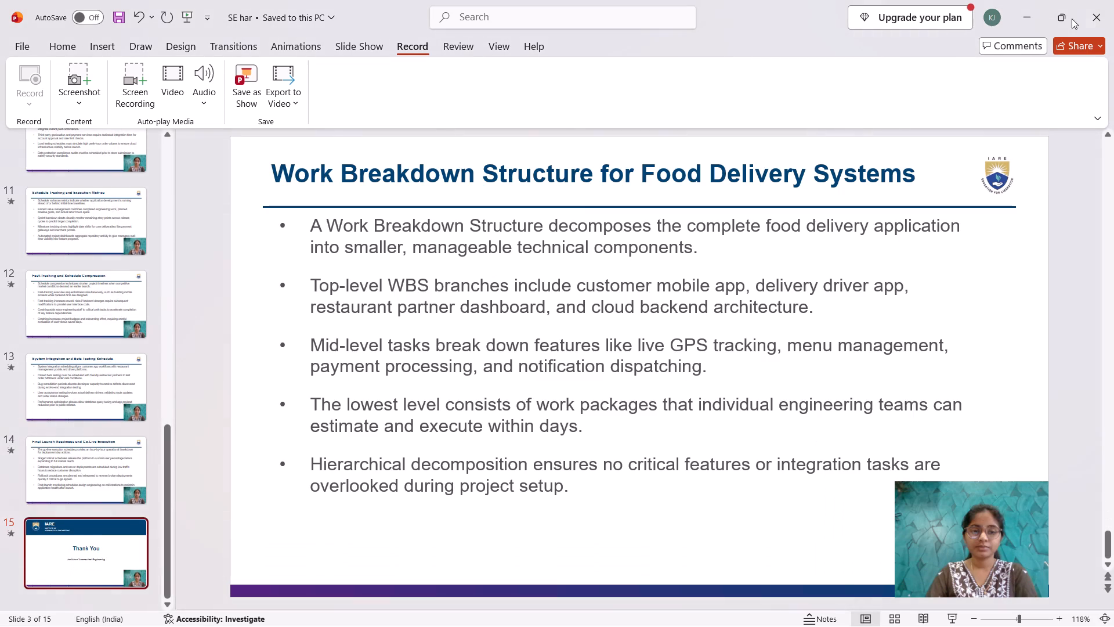
# Start exporting SE har as a Full HD (1080p) video using the recorded timings and narrations.
pyautogui.click(290, 85)
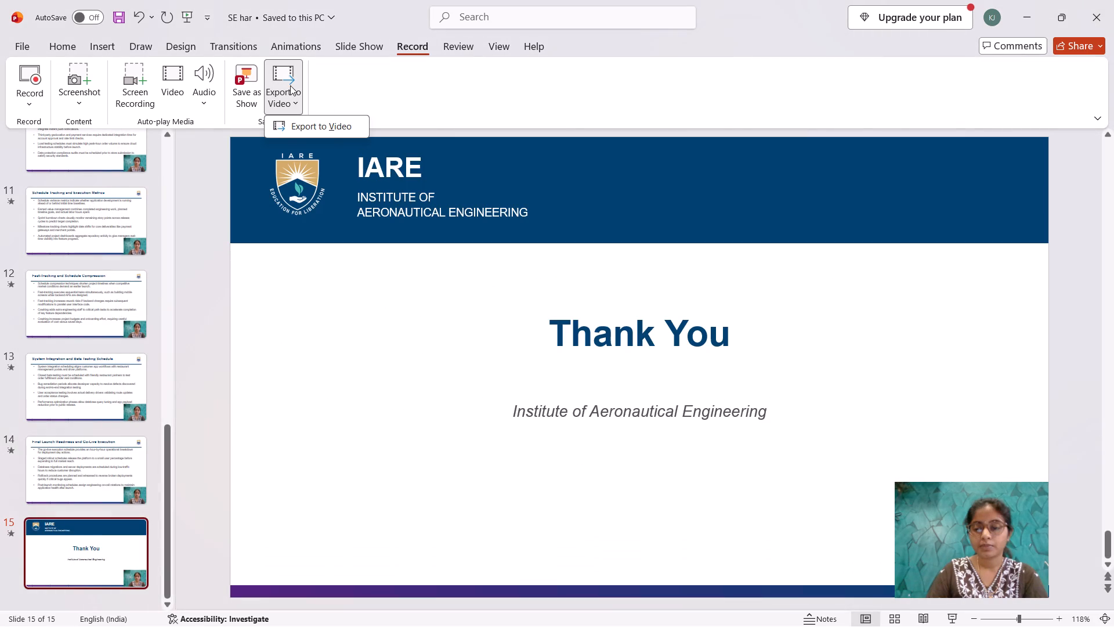
pyautogui.click(292, 122)
pyautogui.click(413, 303)
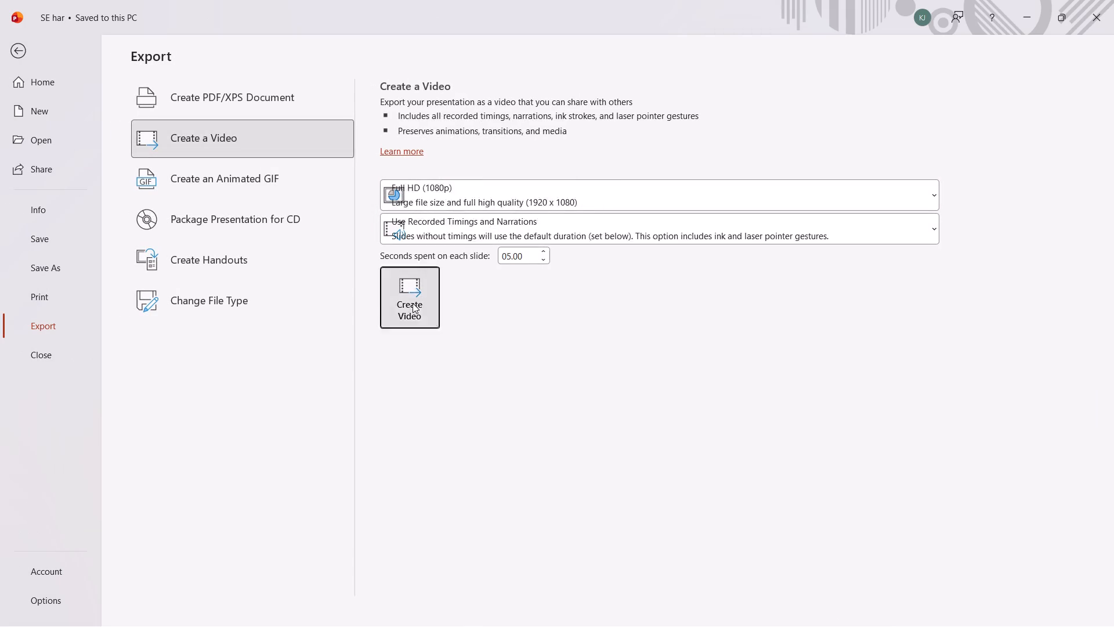
# Save the MPEG-4 video on New Volume (H:) as SE har aat complex sem 5.
pyautogui.click(182, 241)
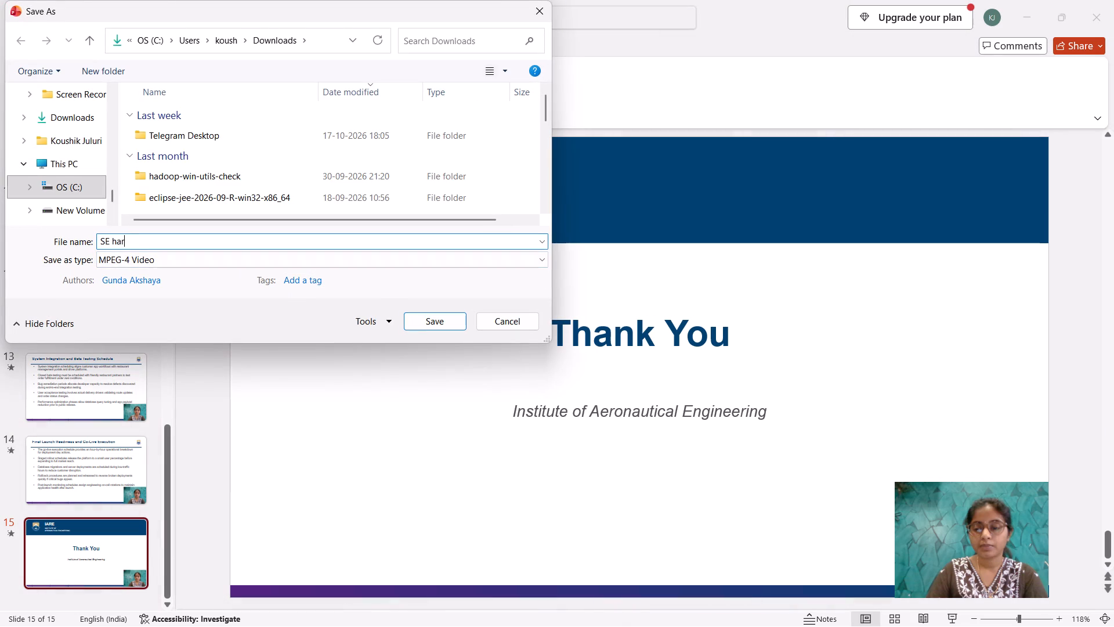
pyautogui.press('space')
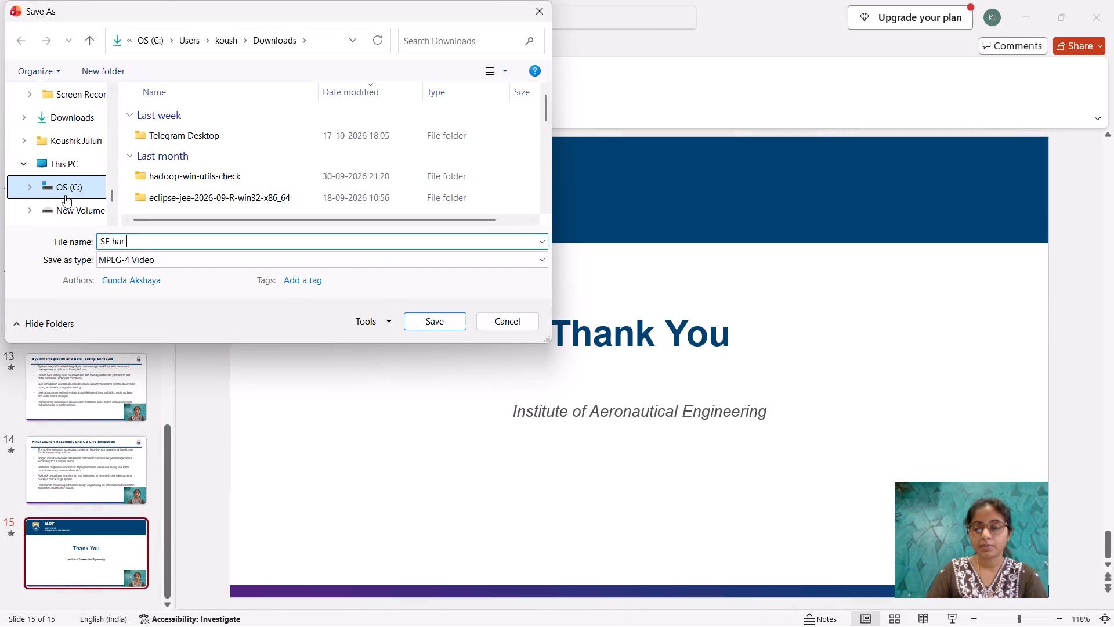
pyautogui.click(63, 200)
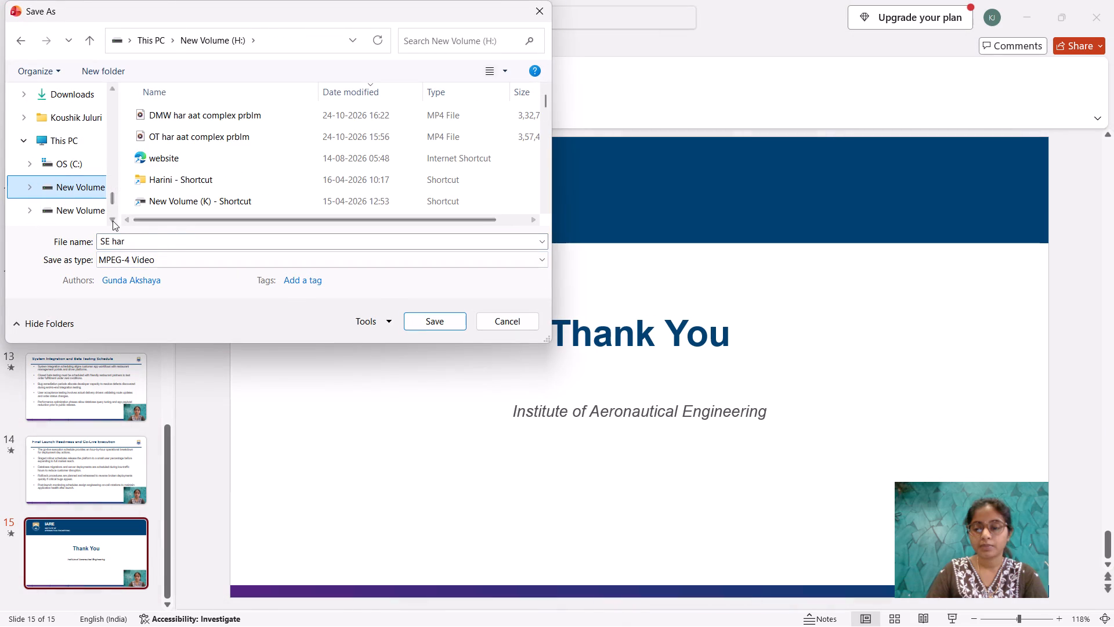
pyautogui.click(141, 240)
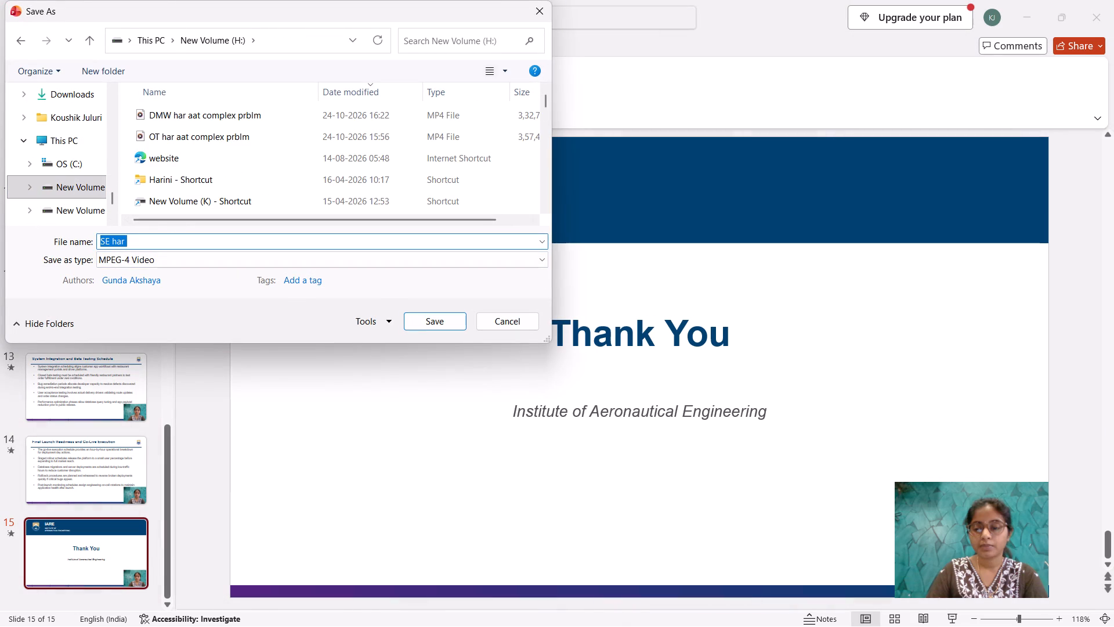
pyautogui.click(141, 240)
pyautogui.write('aat complez')
pyautogui.press('space')
pyautogui.press('BackSpace')
pyautogui.press('BackSpace')
pyautogui.write('s')
pyautogui.press('space')
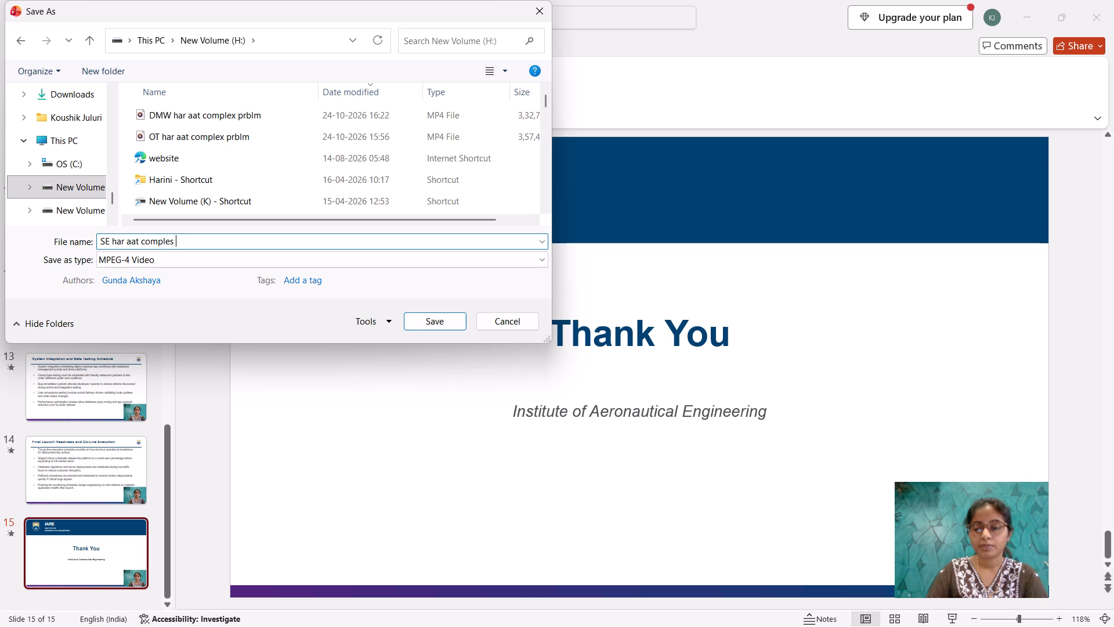
pyautogui.press('BackSpace')
pyautogui.press('BackSpace')
pyautogui.write('x sem 5')
pyautogui.press('Return')
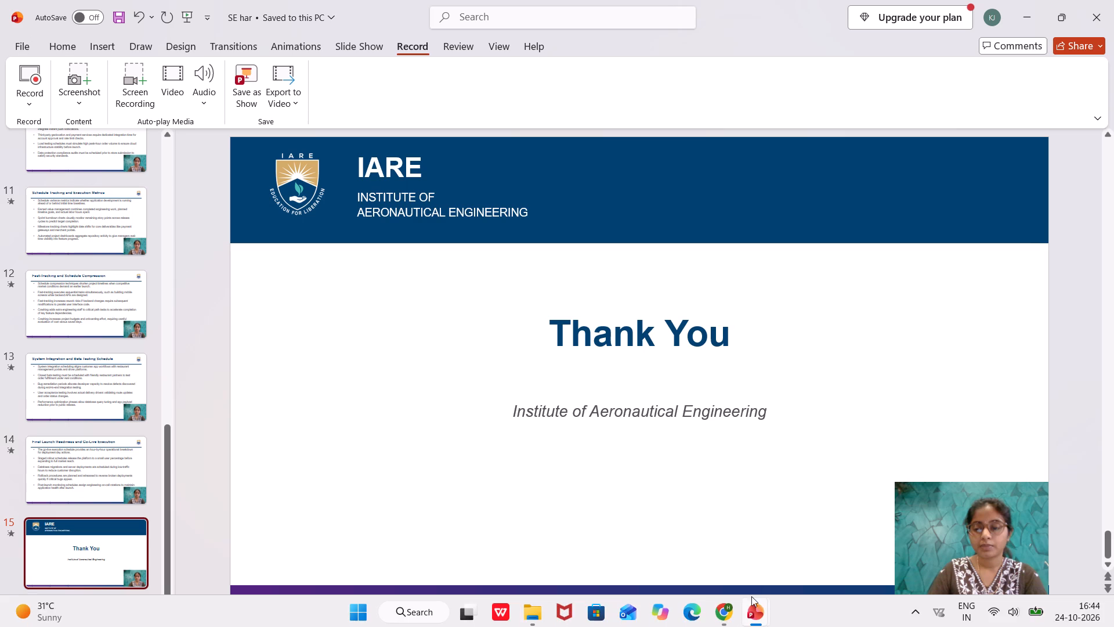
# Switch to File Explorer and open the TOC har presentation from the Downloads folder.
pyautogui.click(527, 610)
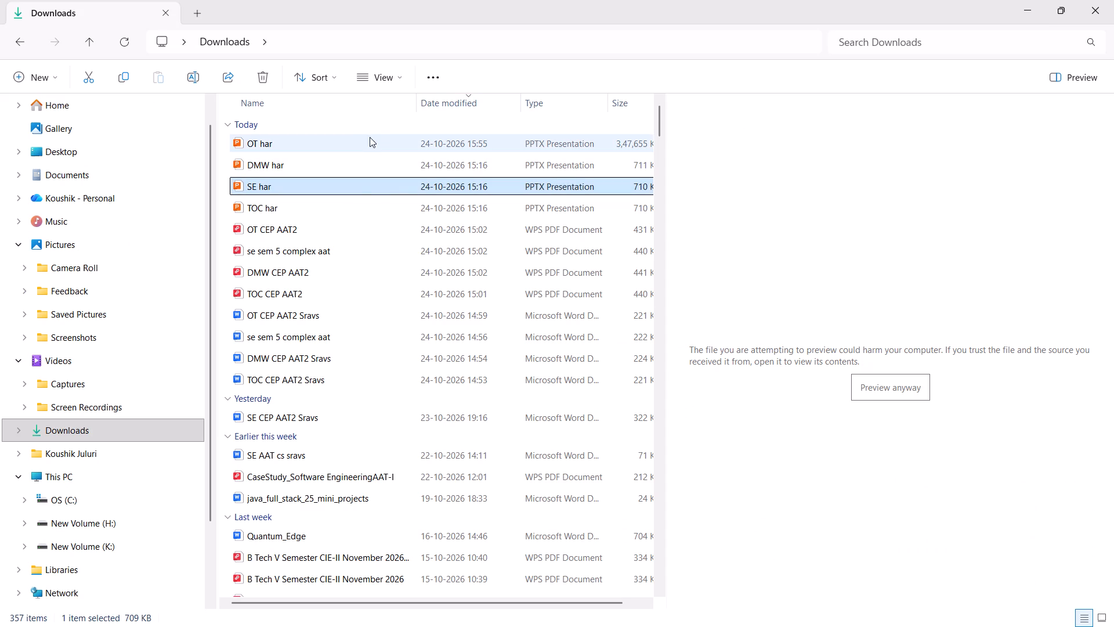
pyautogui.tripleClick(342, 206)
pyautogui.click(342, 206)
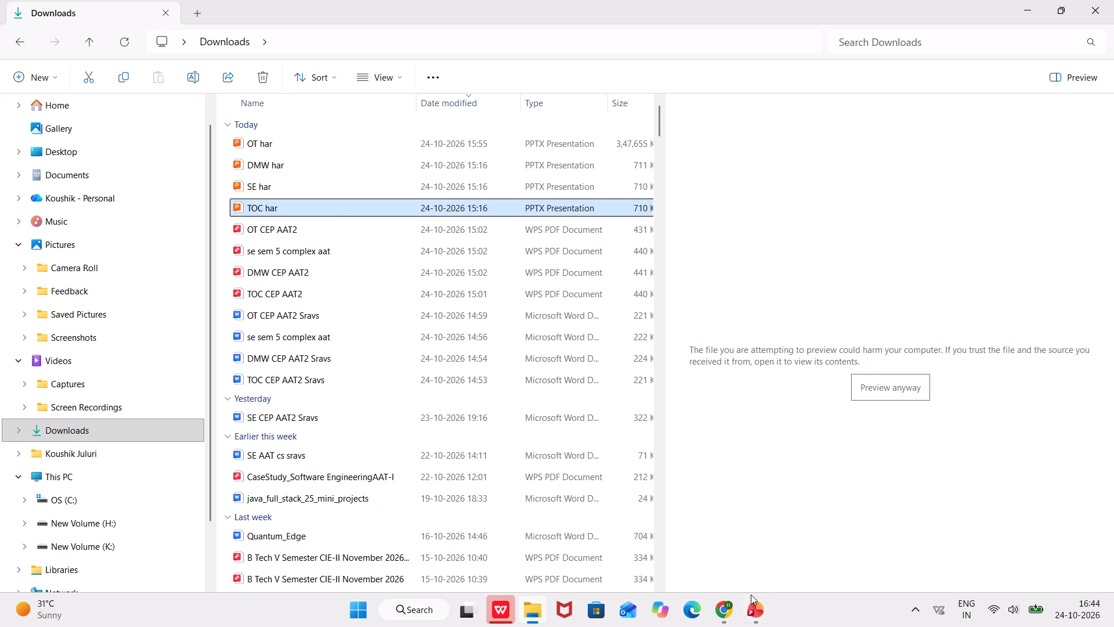
# Look through the open OT har, DMW har and SE har presentations in PowerPoint, ending on SE har.
pyautogui.click(742, 610)
pyautogui.click(627, 552)
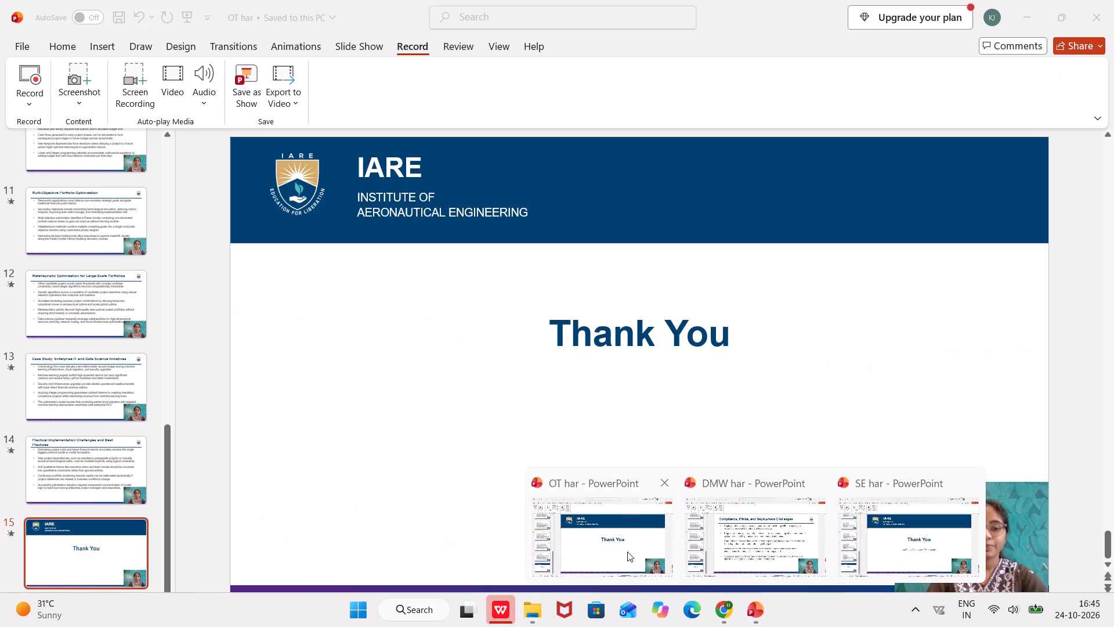
pyautogui.click(772, 559)
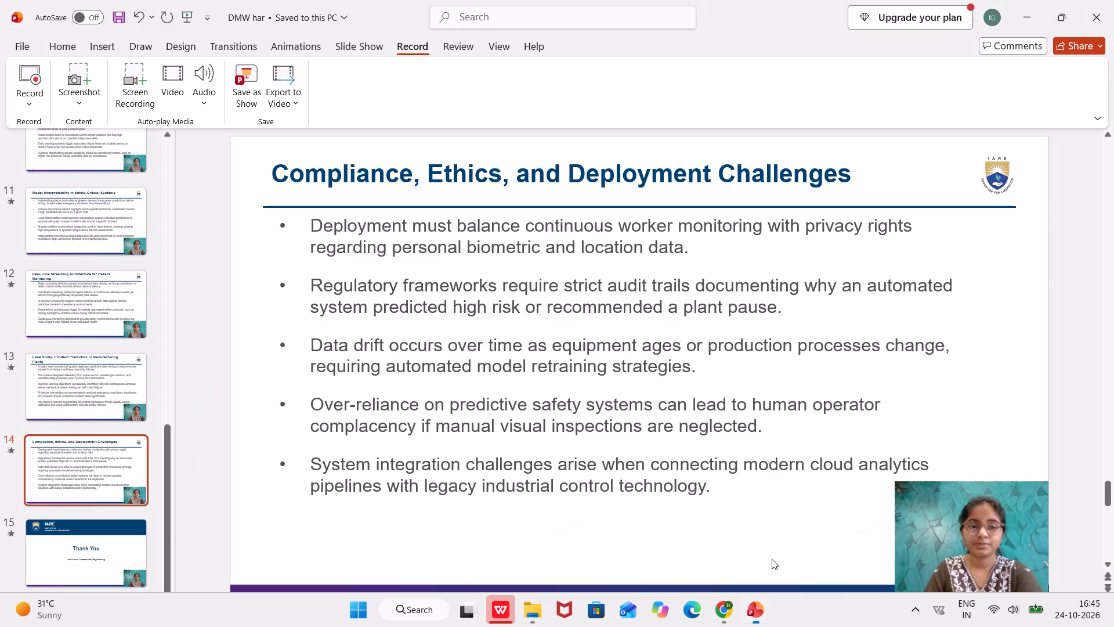
pyautogui.click(877, 564)
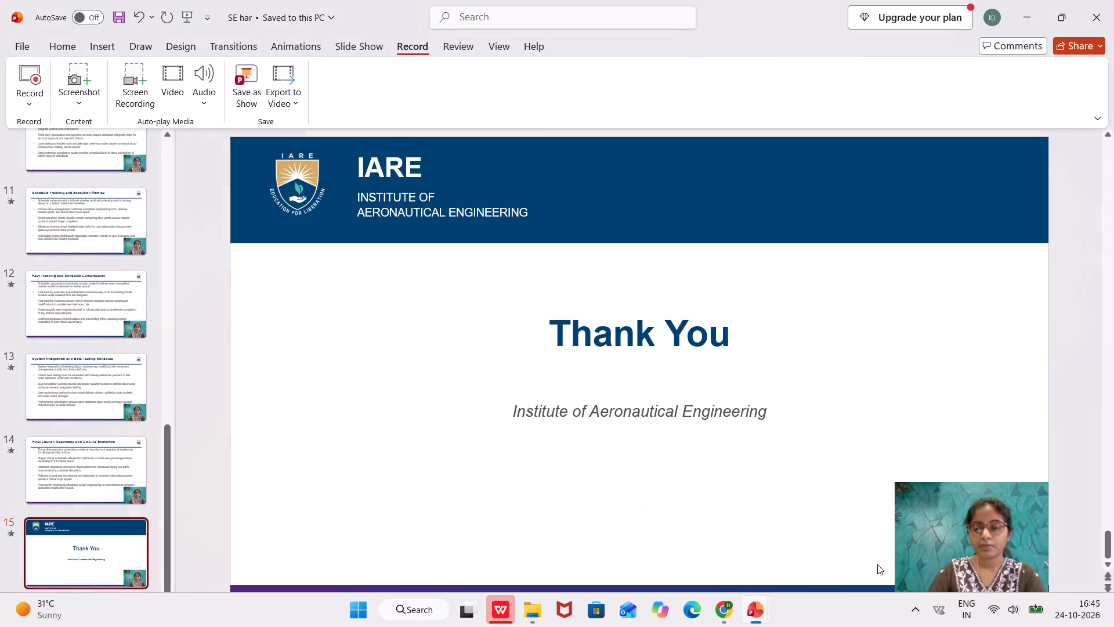
pyautogui.click(786, 384)
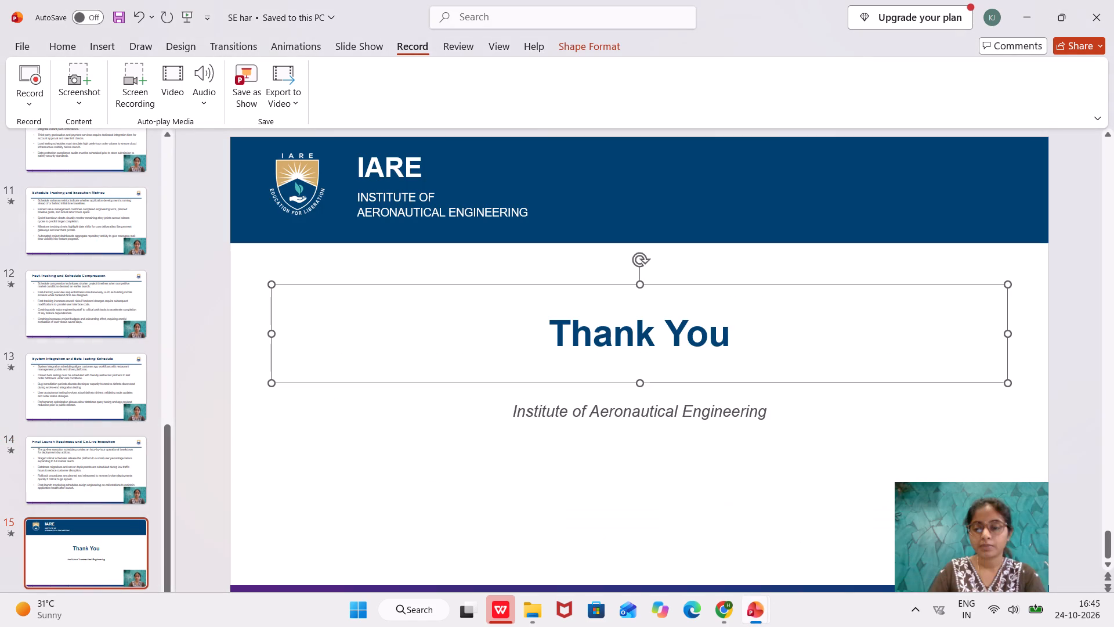
pyautogui.click(513, 438)
# Check New Volume (H:) in File Explorer for the exported SE har video, sorting the files by date modified, newest first.
pyautogui.click(533, 616)
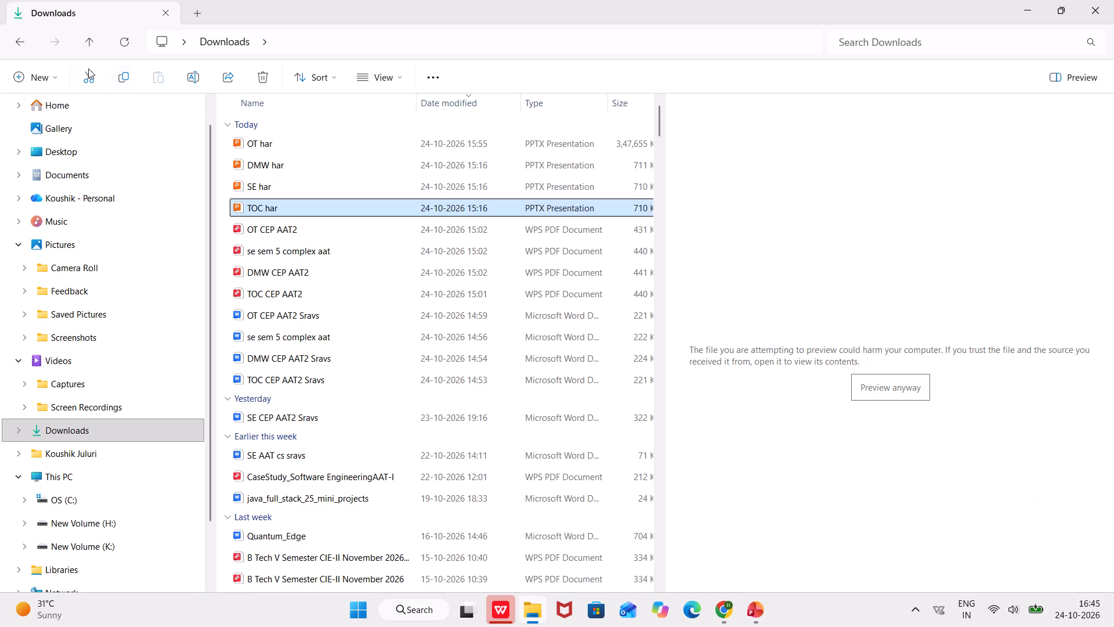
pyautogui.click(113, 44)
pyautogui.tripleClick(116, 511)
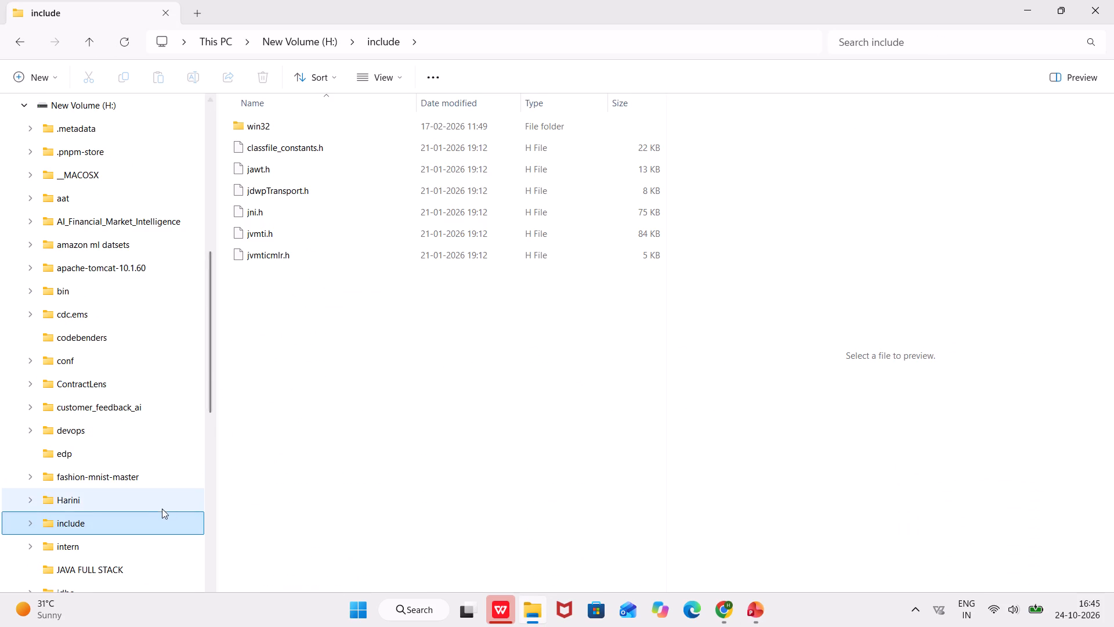
pyautogui.scroll(1, 151, 348)
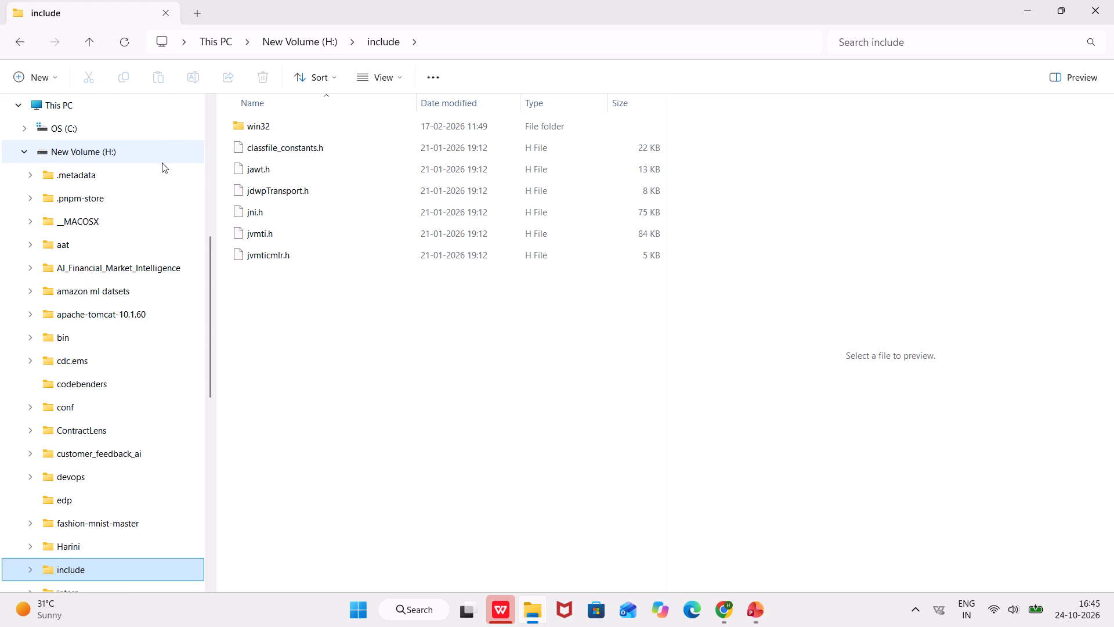
pyautogui.doubleClick(164, 144)
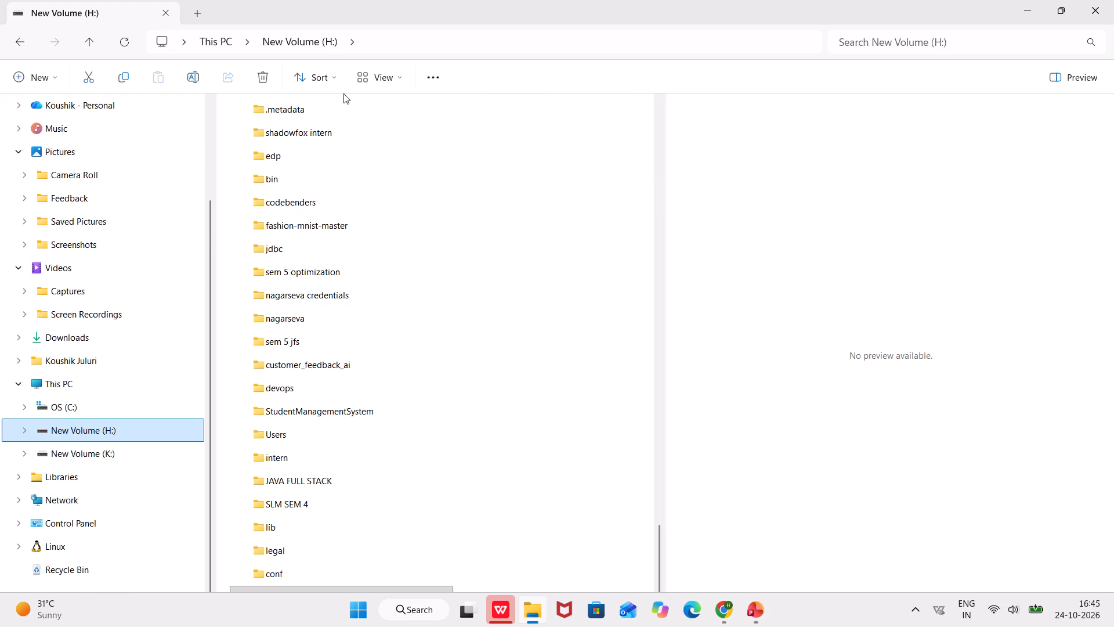
pyautogui.scroll(-9, 392, 369)
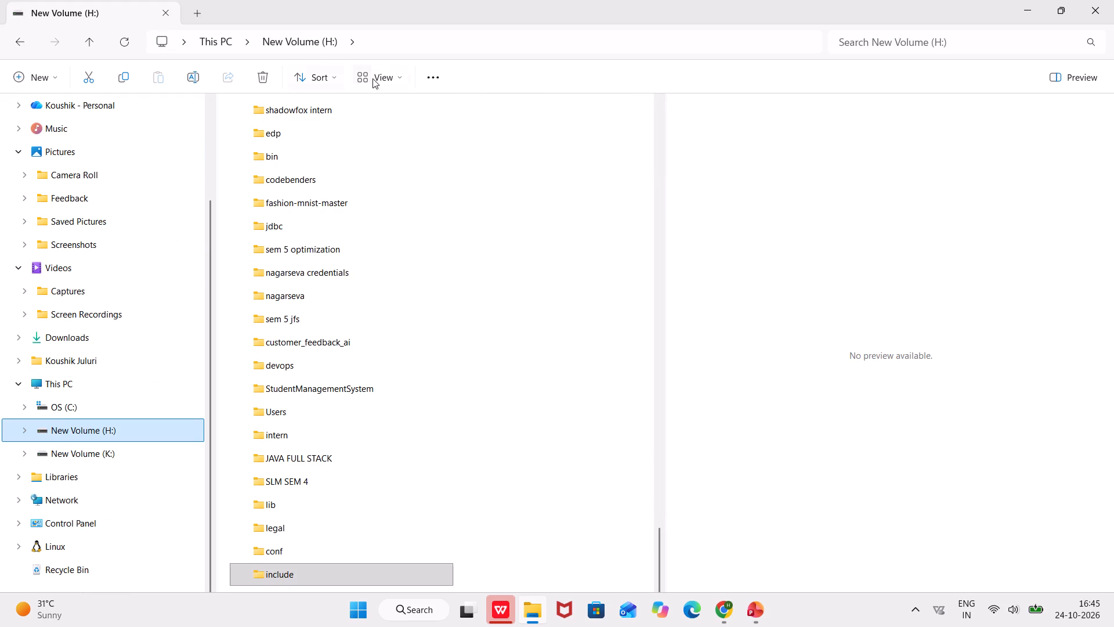
pyautogui.click(319, 83)
pyautogui.click(318, 141)
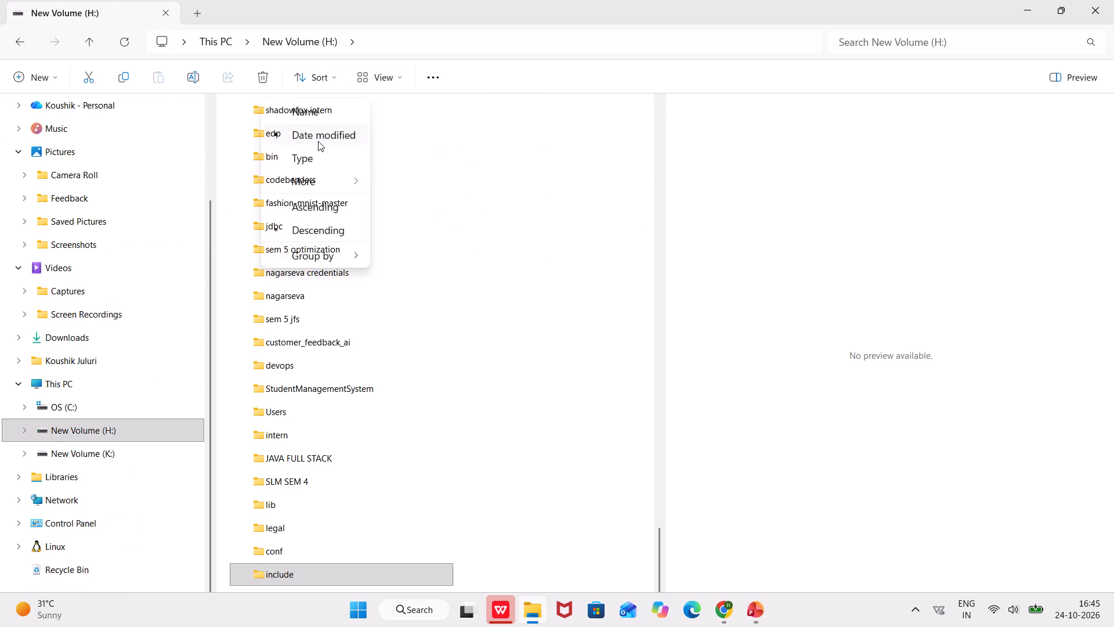
pyautogui.scroll(7, 352, 247)
pyautogui.scroll(-8, 352, 247)
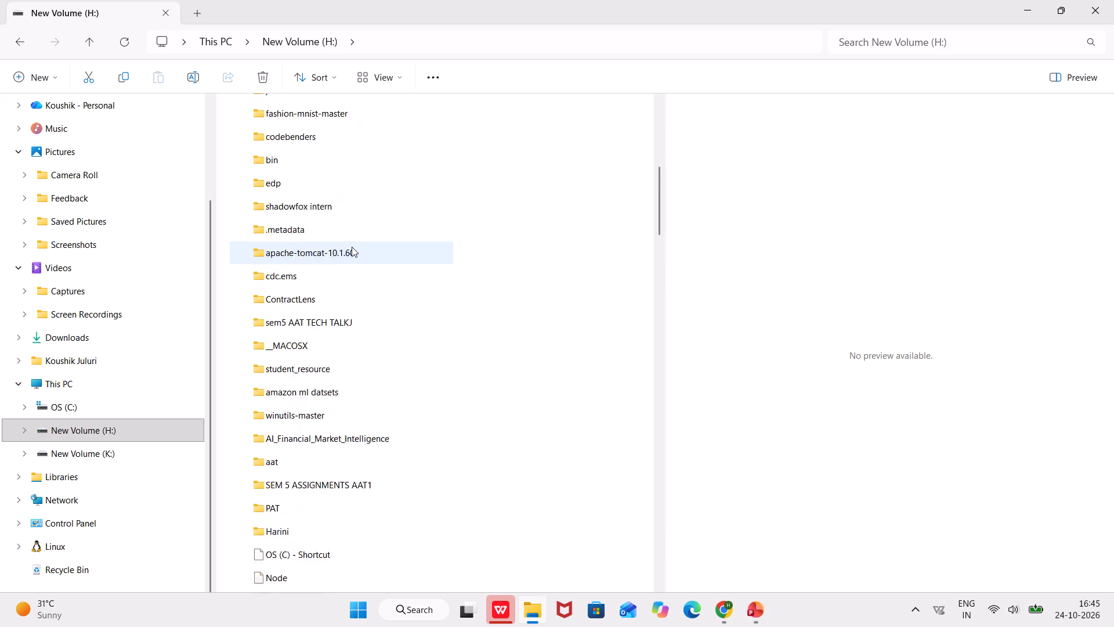
pyautogui.scroll(-6, 352, 247)
pyautogui.scroll(-3, 400, 507)
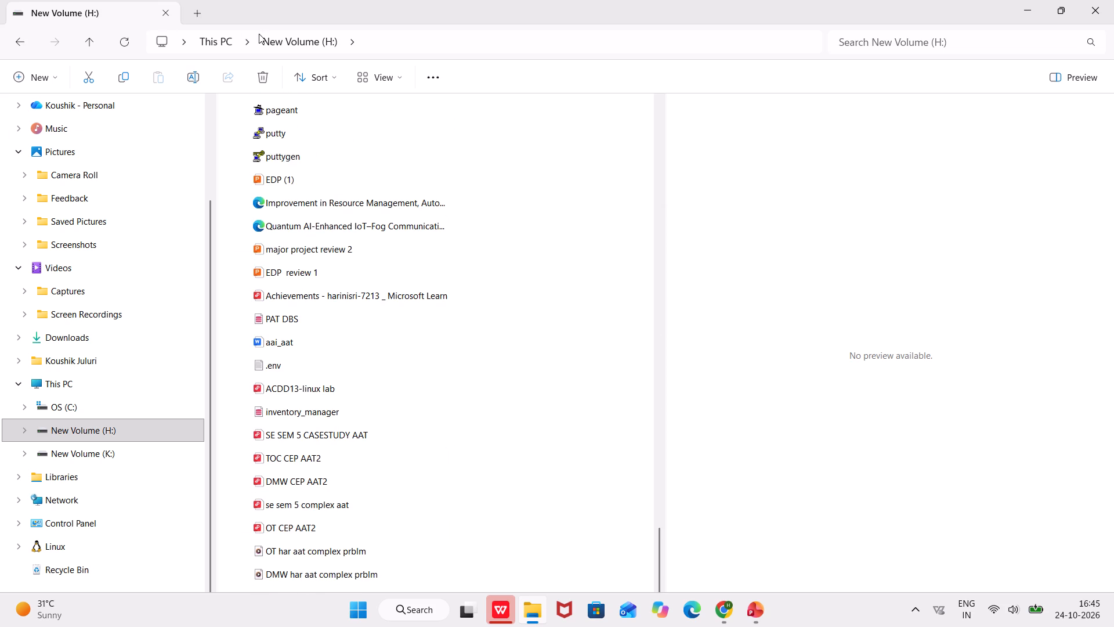
pyautogui.click(296, 79)
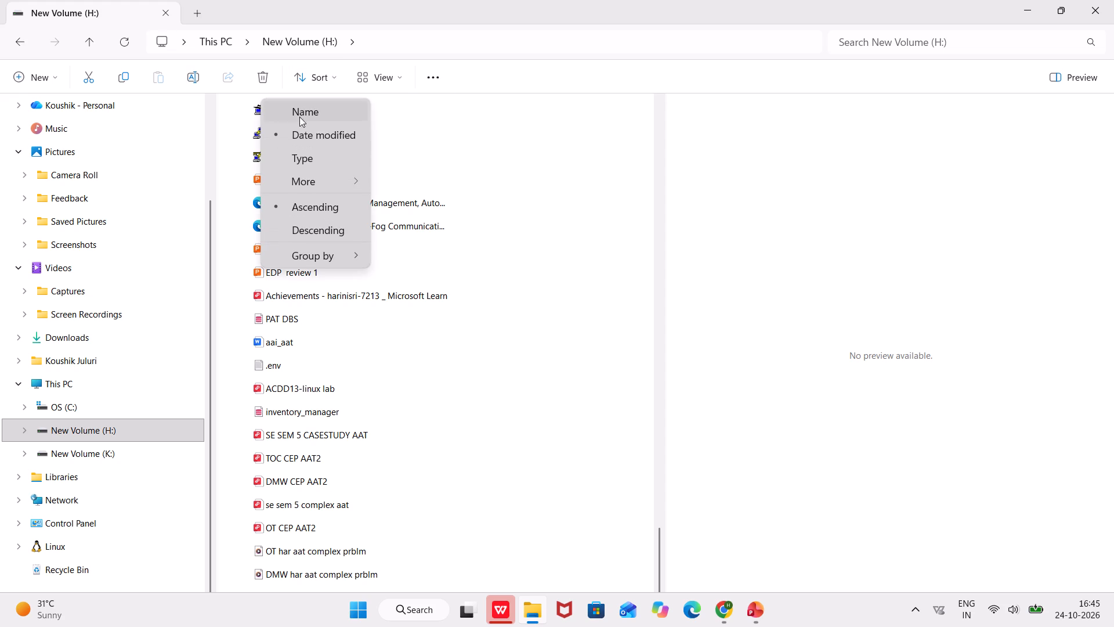
pyautogui.click(297, 138)
pyautogui.scroll(8, 349, 255)
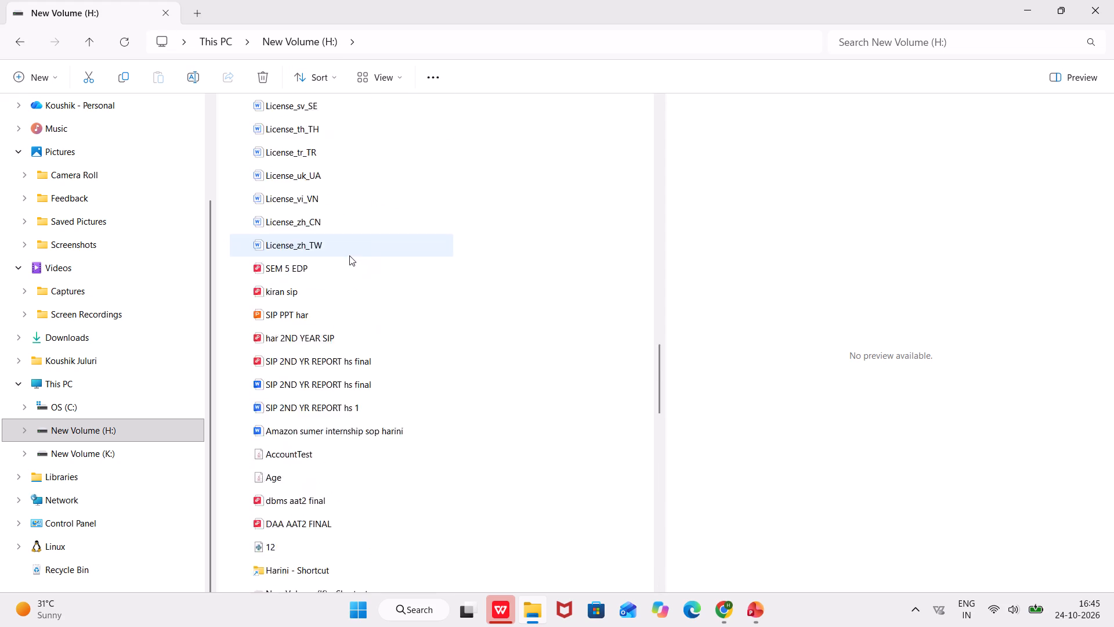
pyautogui.scroll(10, 349, 255)
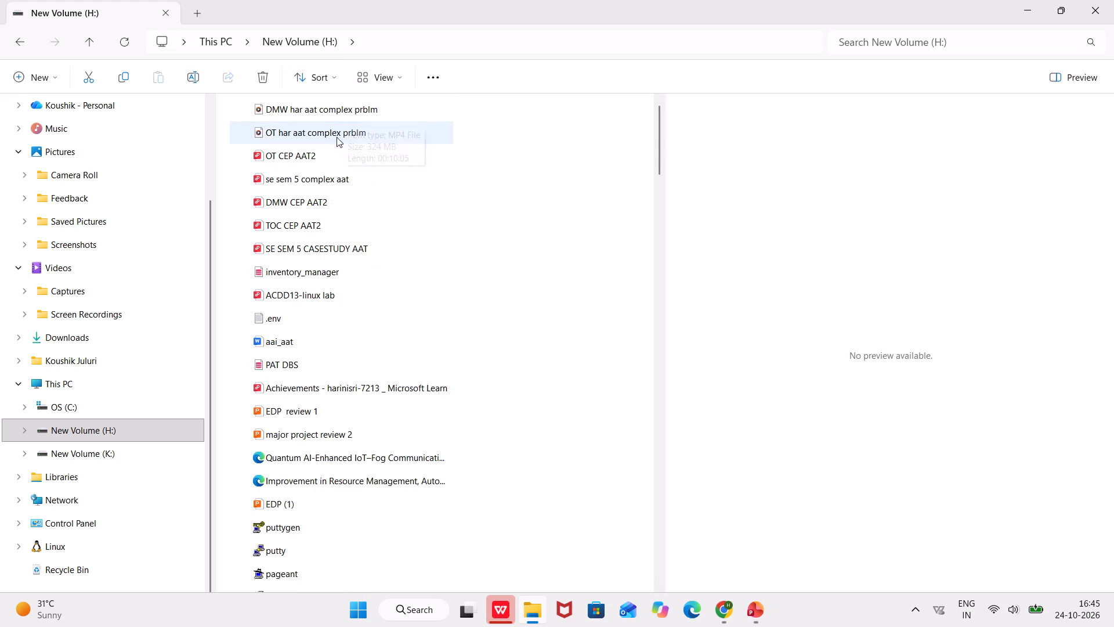
# Return to SE har in PowerPoint and close the TOC har presentation in WPS Office.
pyautogui.click(760, 610)
pyautogui.click(878, 513)
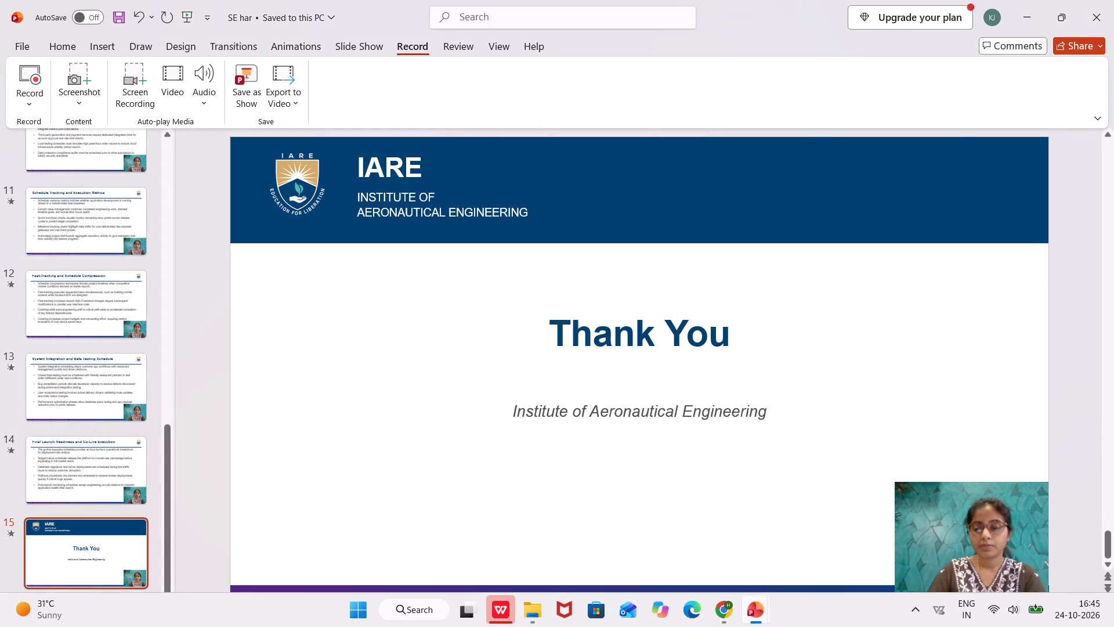
pyautogui.scroll(-3, 705, 322)
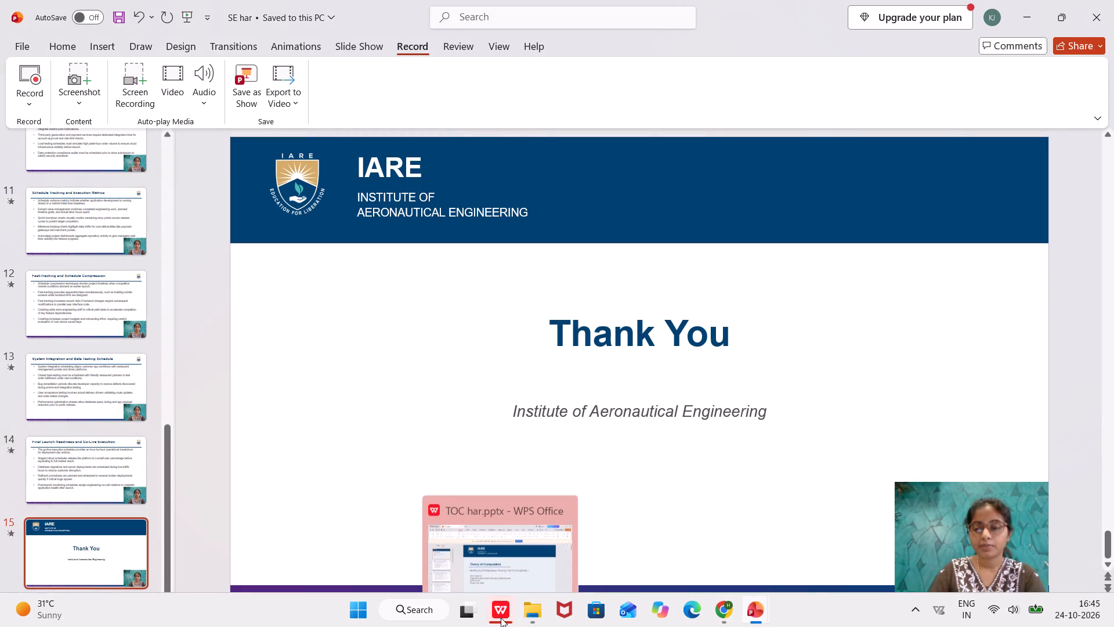
pyautogui.click(565, 486)
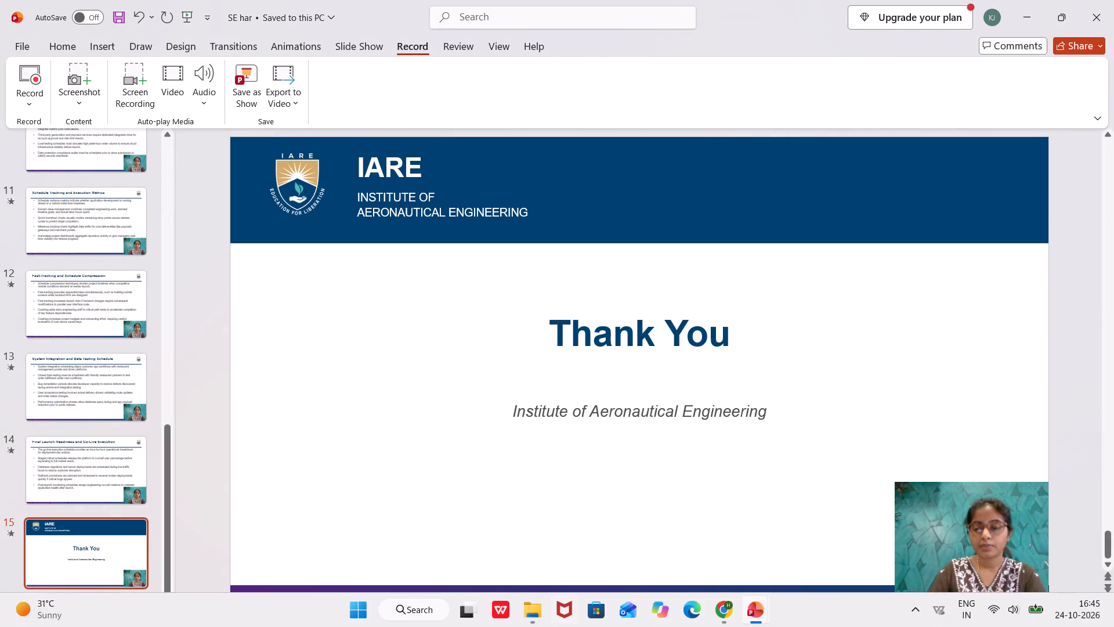
# Check New Volume (H:) for the exported SE har video through the video export's save location, without starting another export.
pyautogui.click(285, 114)
pyautogui.click(306, 136)
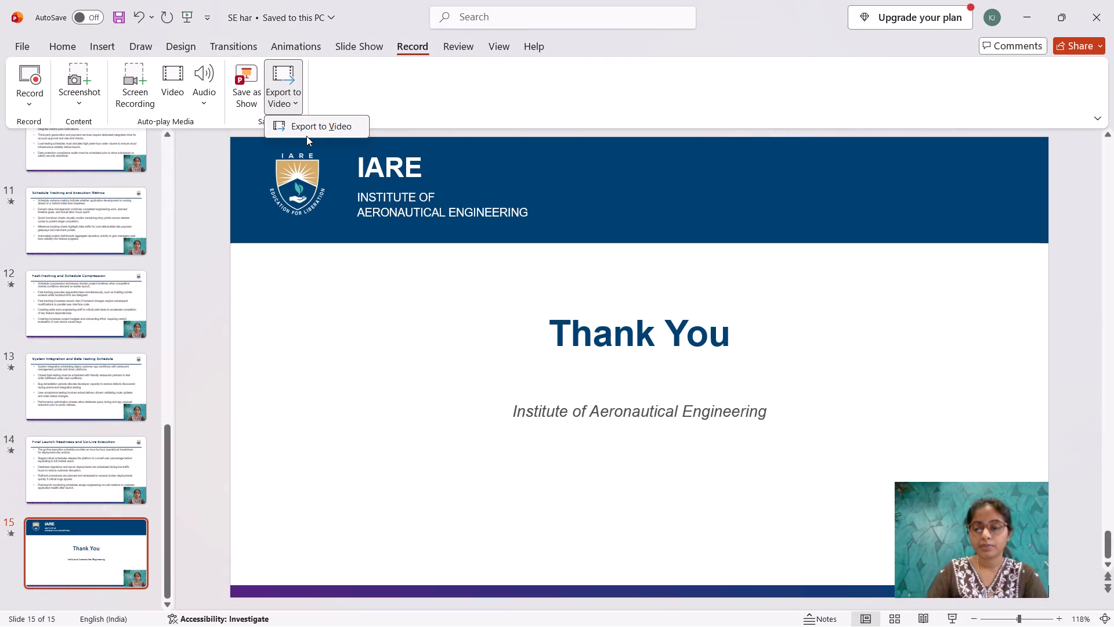
pyautogui.click(413, 296)
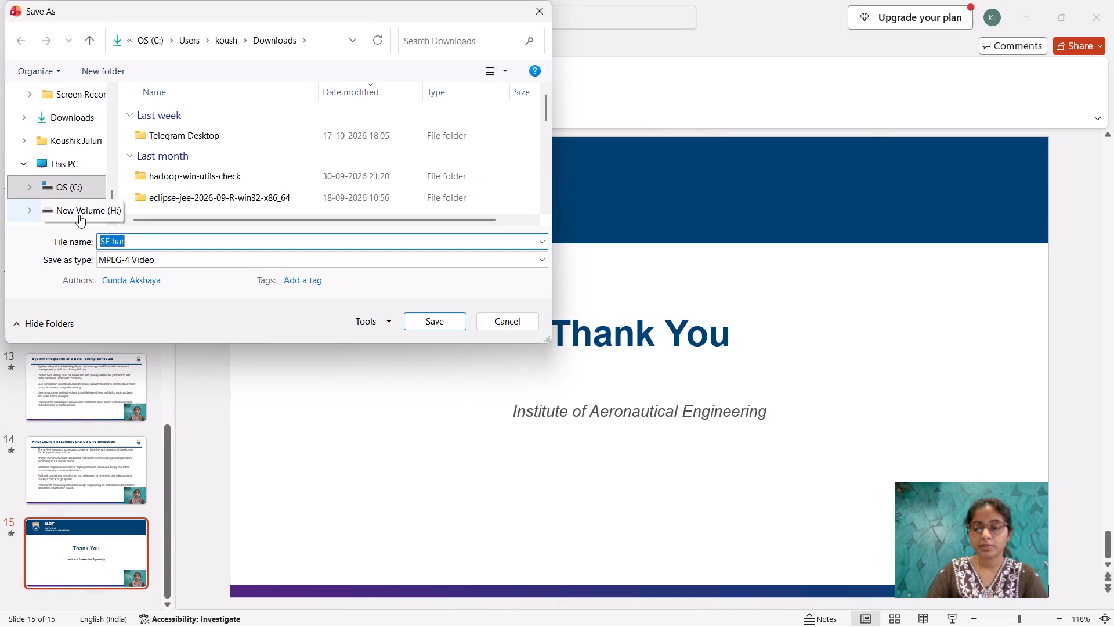
pyautogui.doubleClick(79, 215)
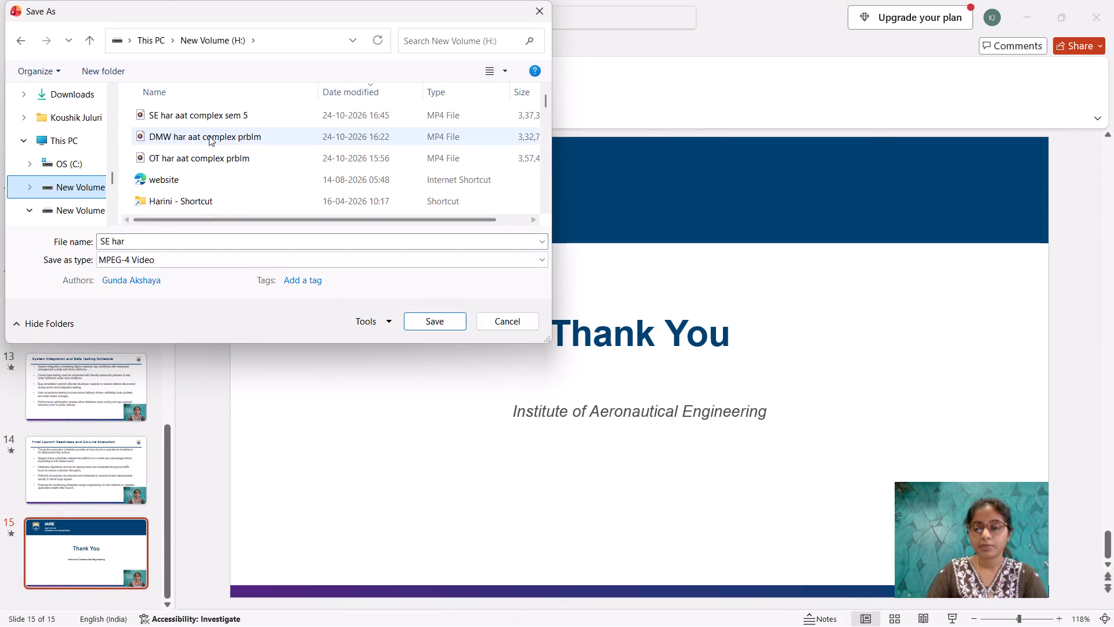
pyautogui.click(534, 8)
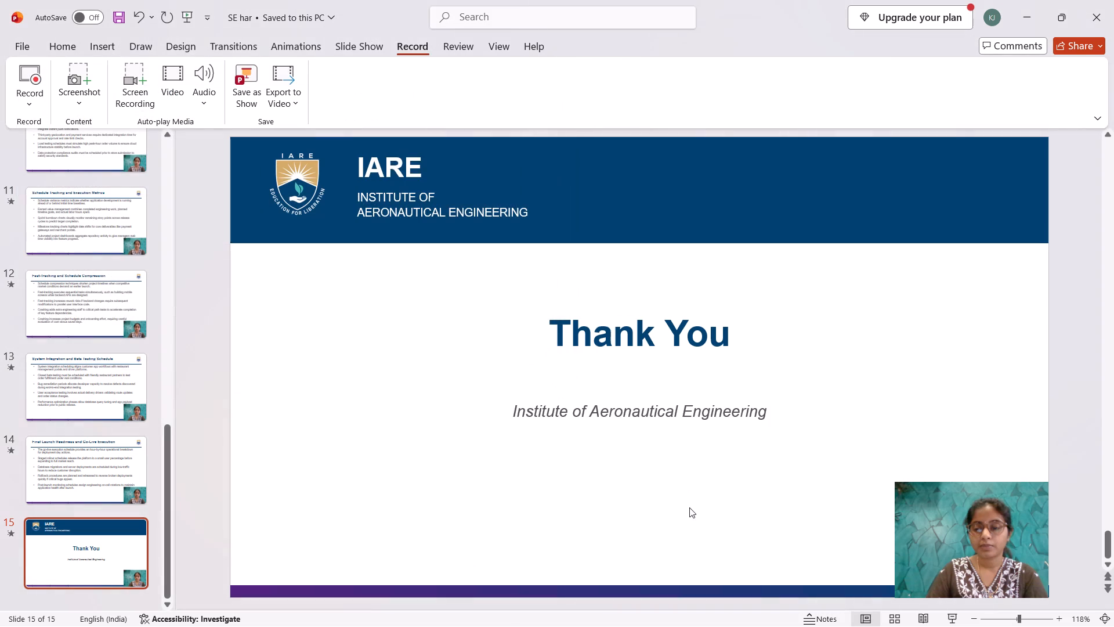
# Switch to File Explorer, open the TOC har presentation from the Downloads folder in PowerPoint and enable editing.
pyautogui.click(531, 615)
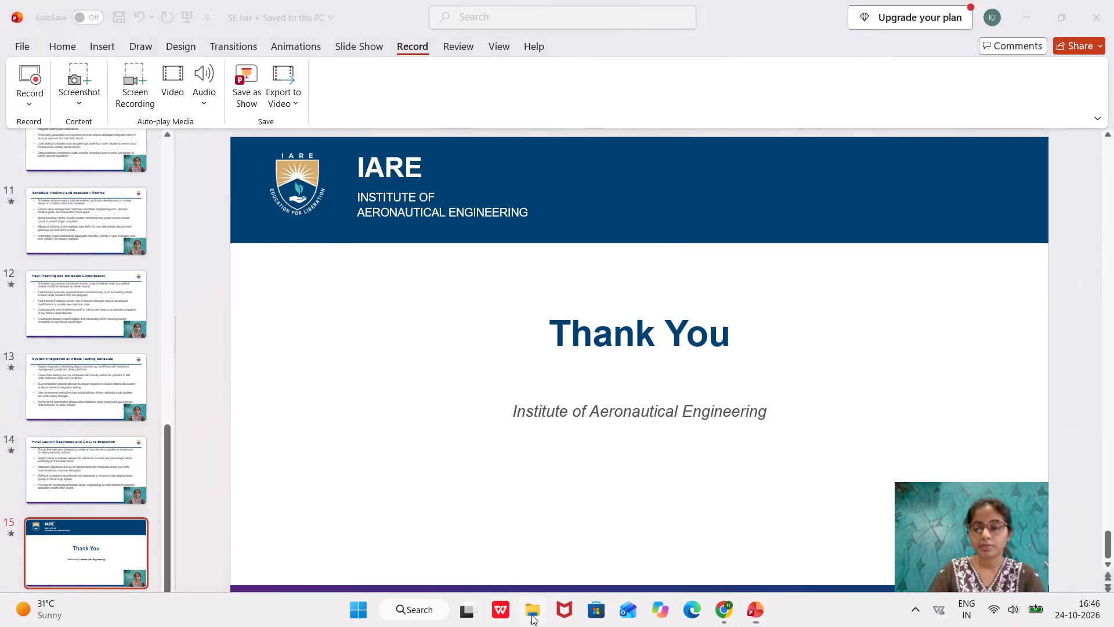
pyautogui.scroll(4, 385, 134)
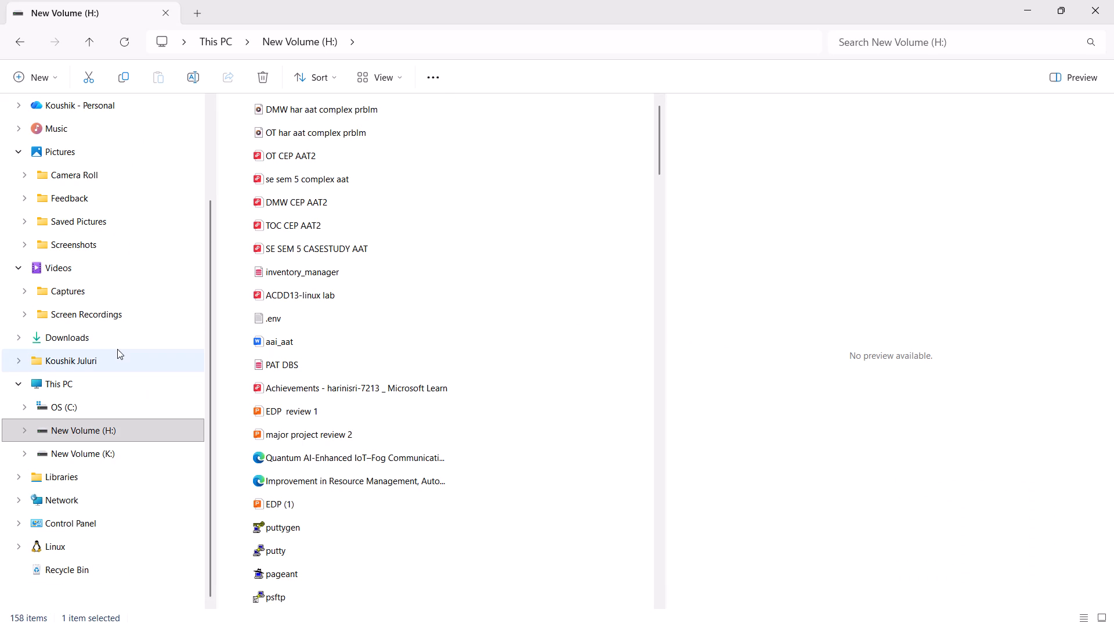
pyautogui.scroll(1, 309, 320)
pyautogui.doubleClick(53, 346)
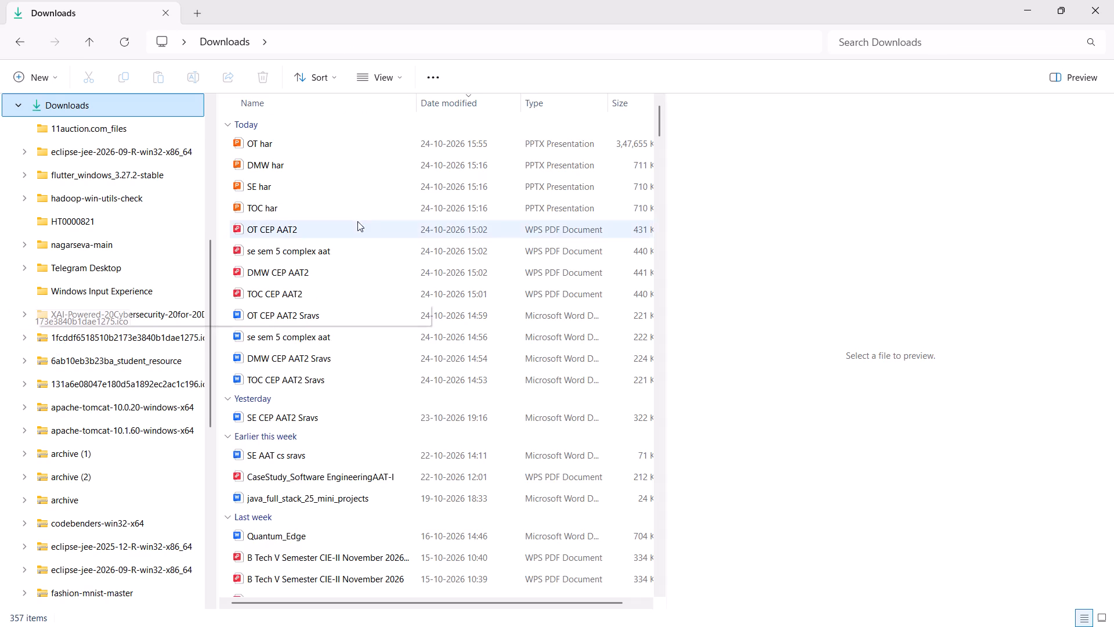
pyautogui.doubleClick(339, 199)
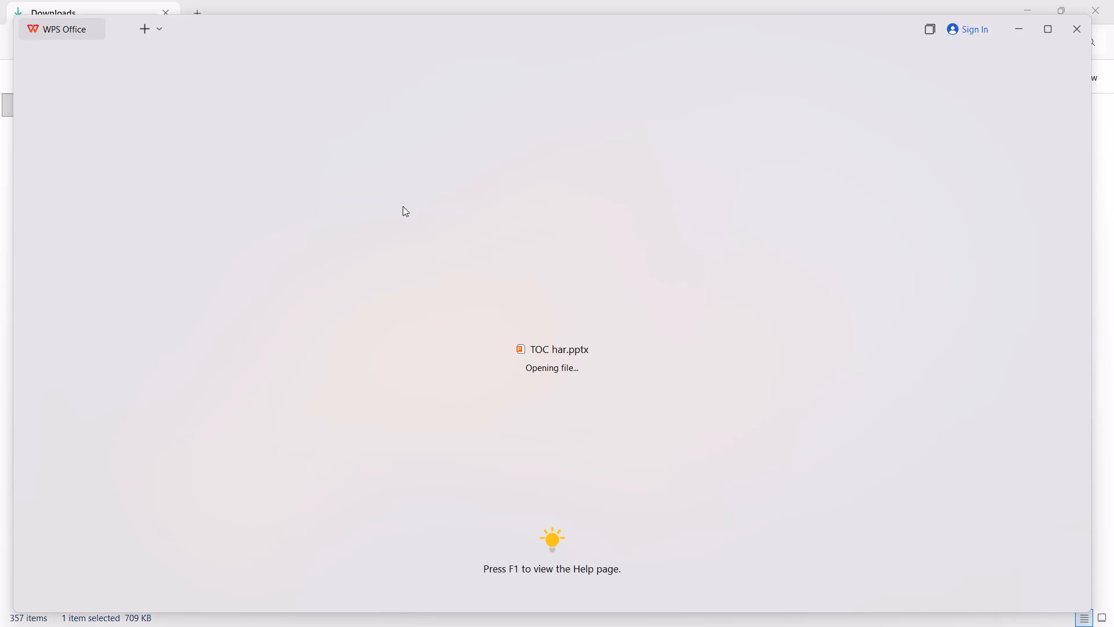
pyautogui.click(1073, 28)
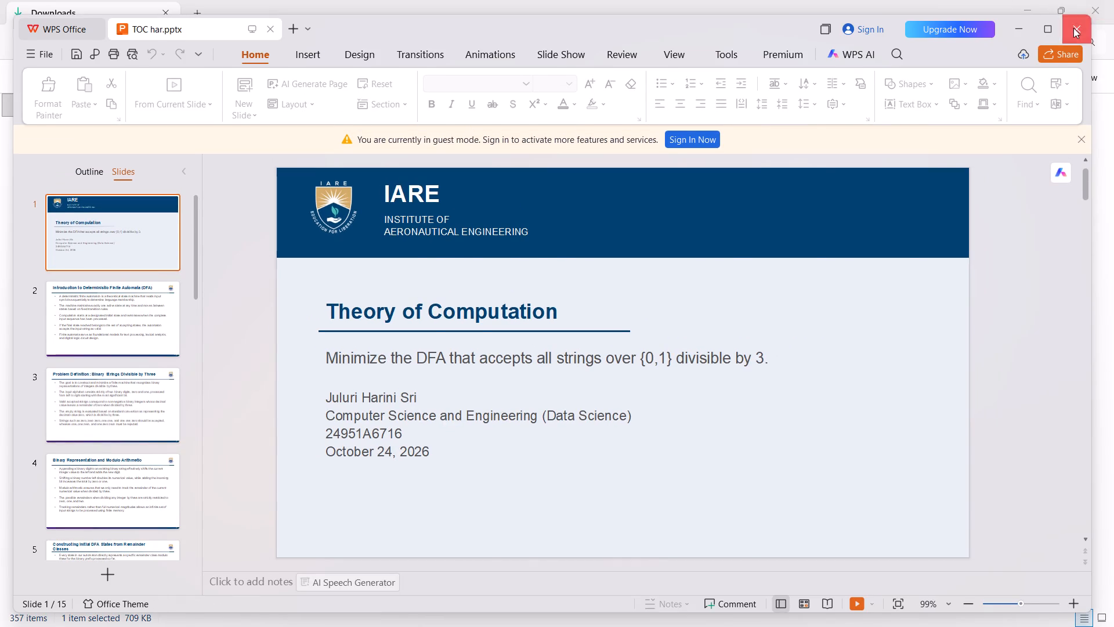
pyautogui.rightClick(595, 209)
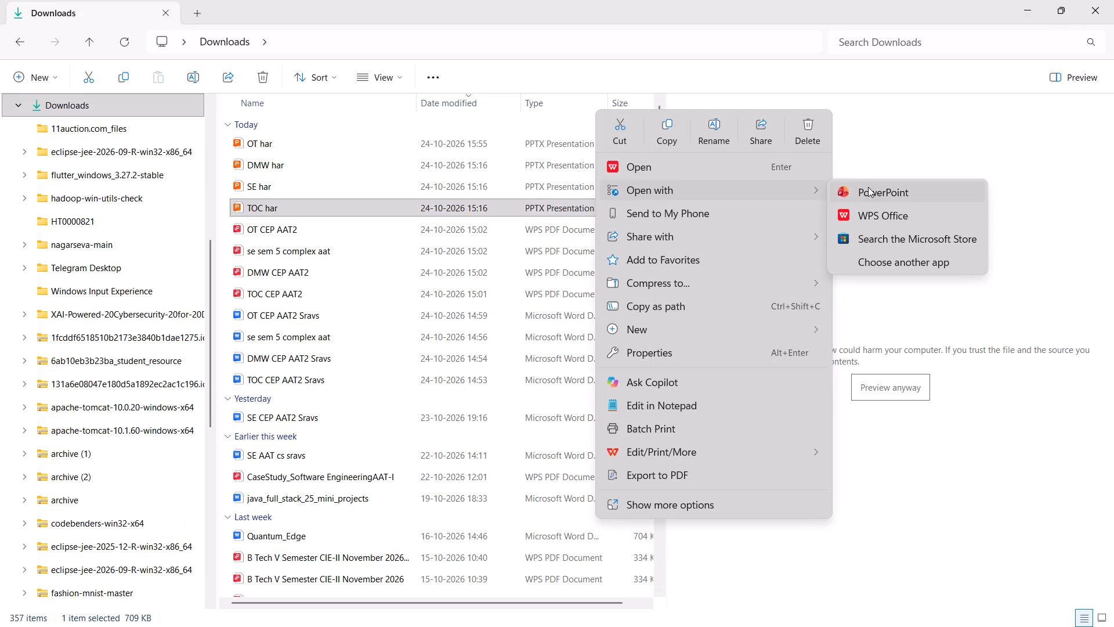
pyautogui.click(869, 190)
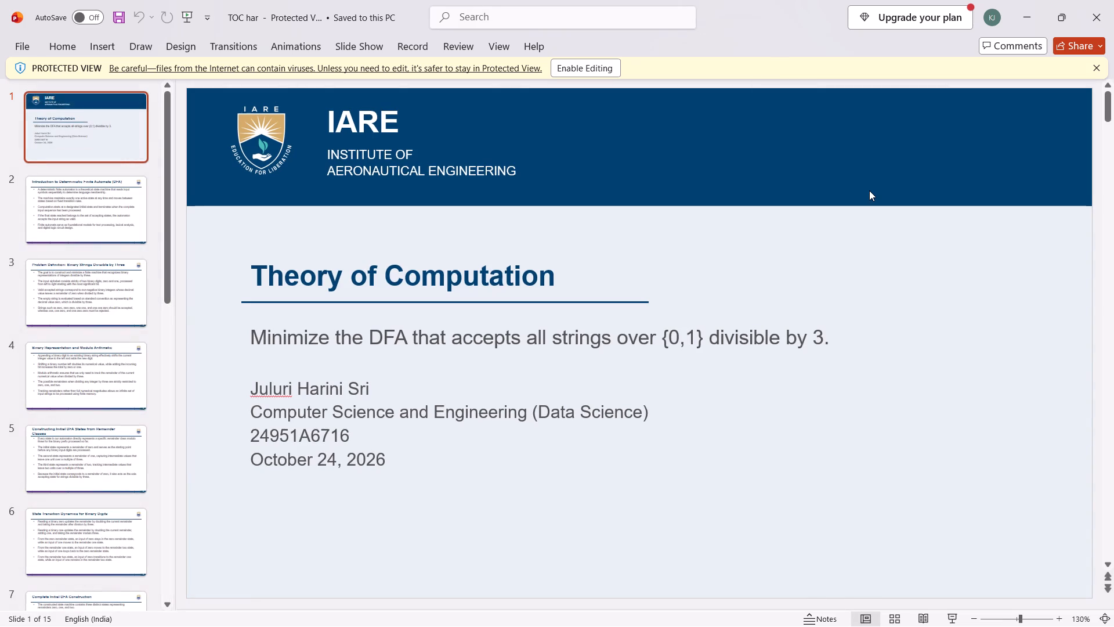
pyautogui.click(582, 68)
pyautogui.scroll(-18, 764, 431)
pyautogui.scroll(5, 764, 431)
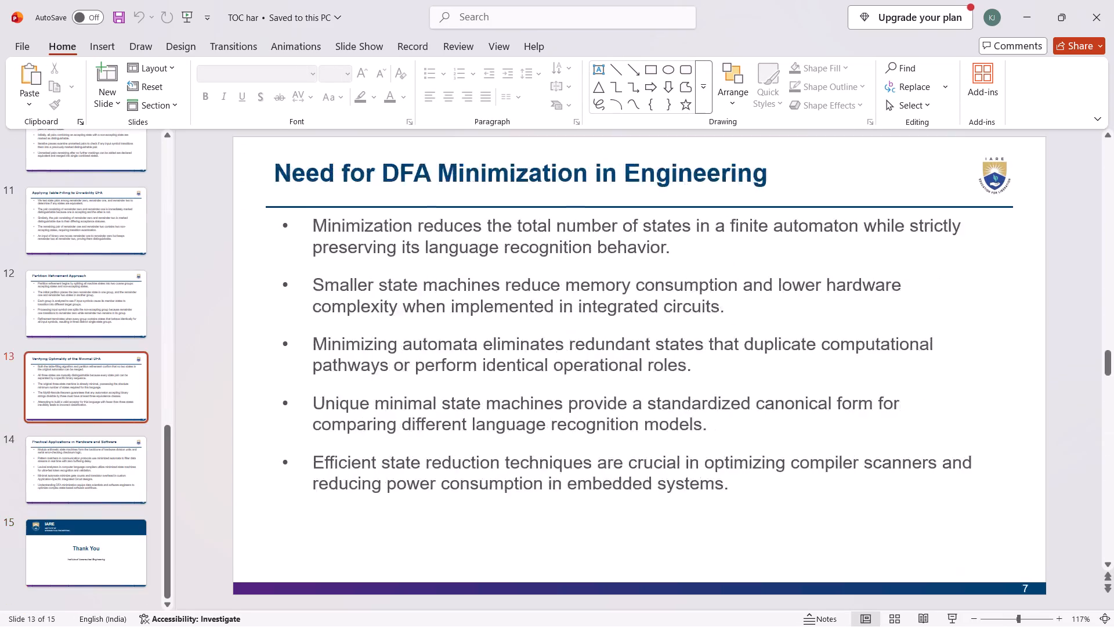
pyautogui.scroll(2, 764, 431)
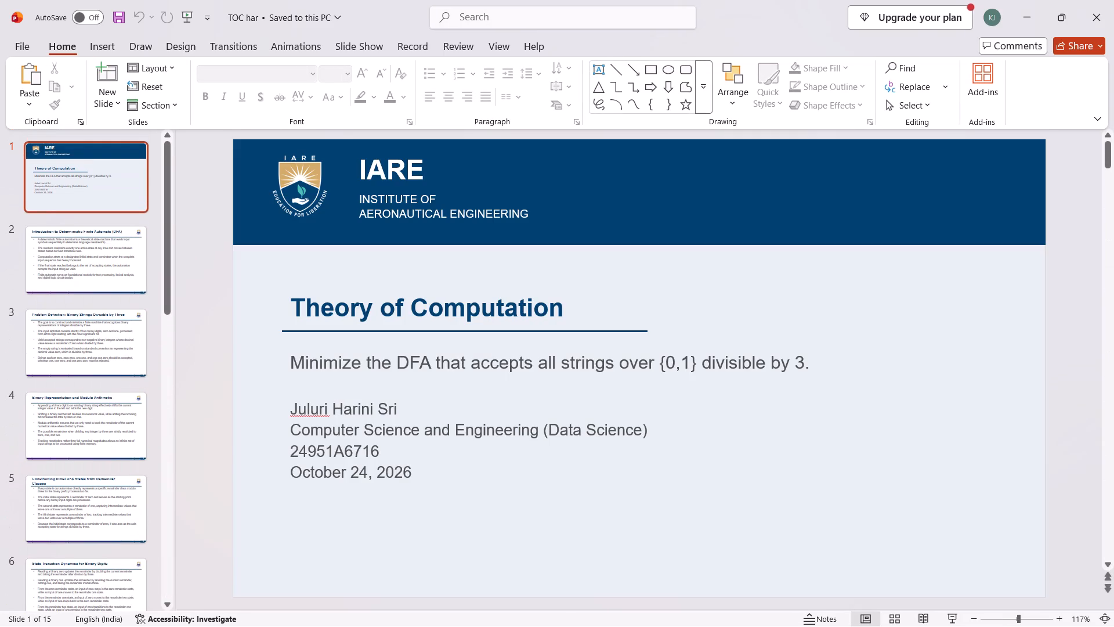